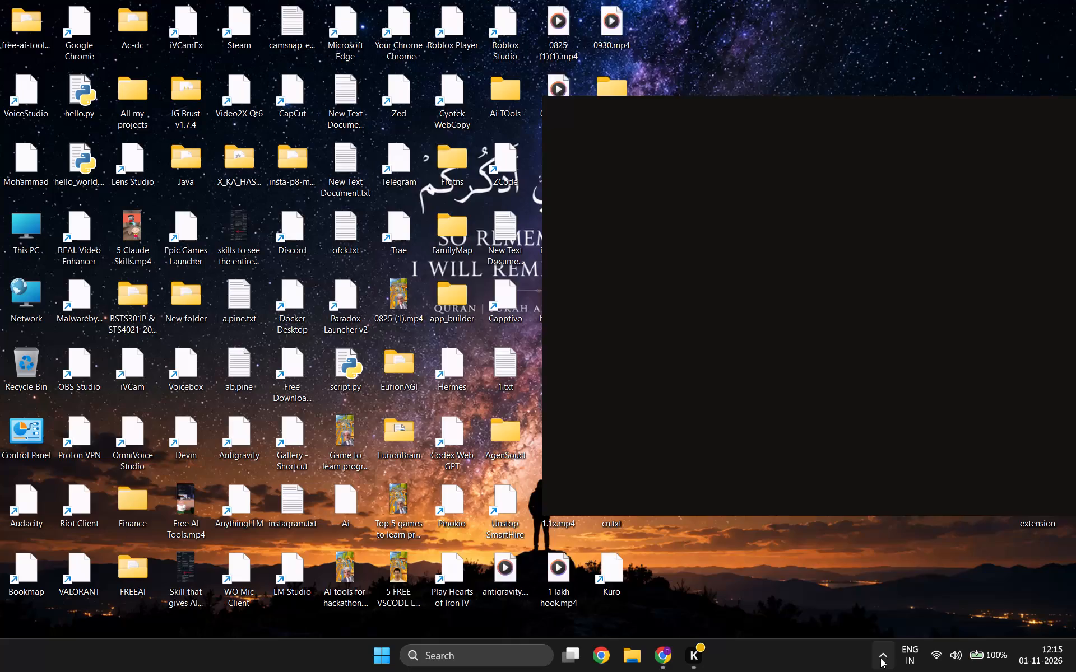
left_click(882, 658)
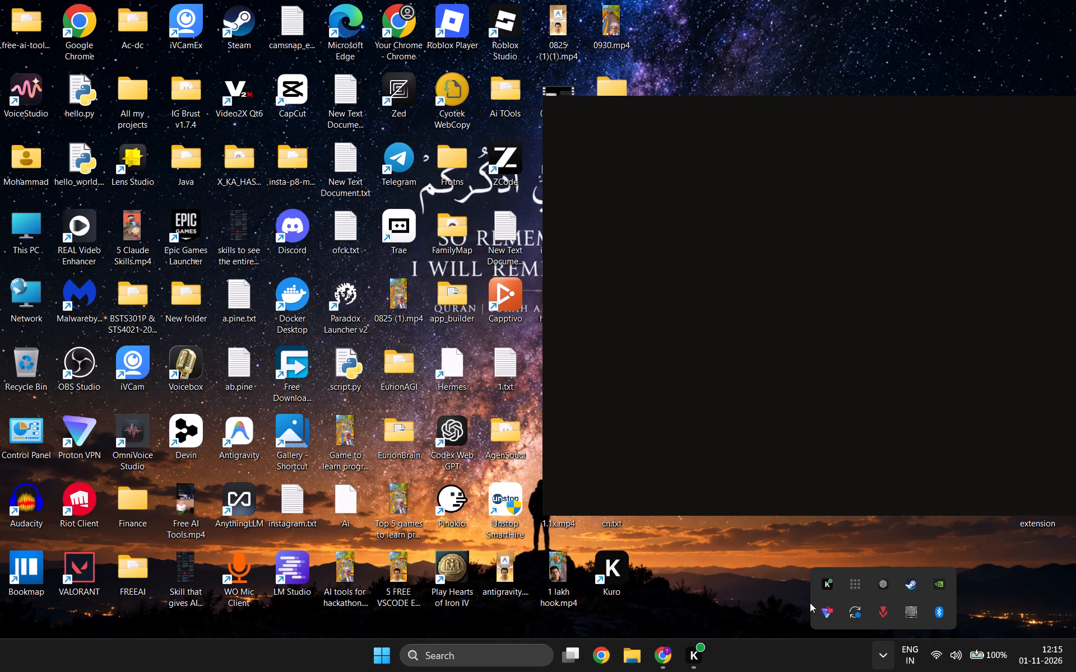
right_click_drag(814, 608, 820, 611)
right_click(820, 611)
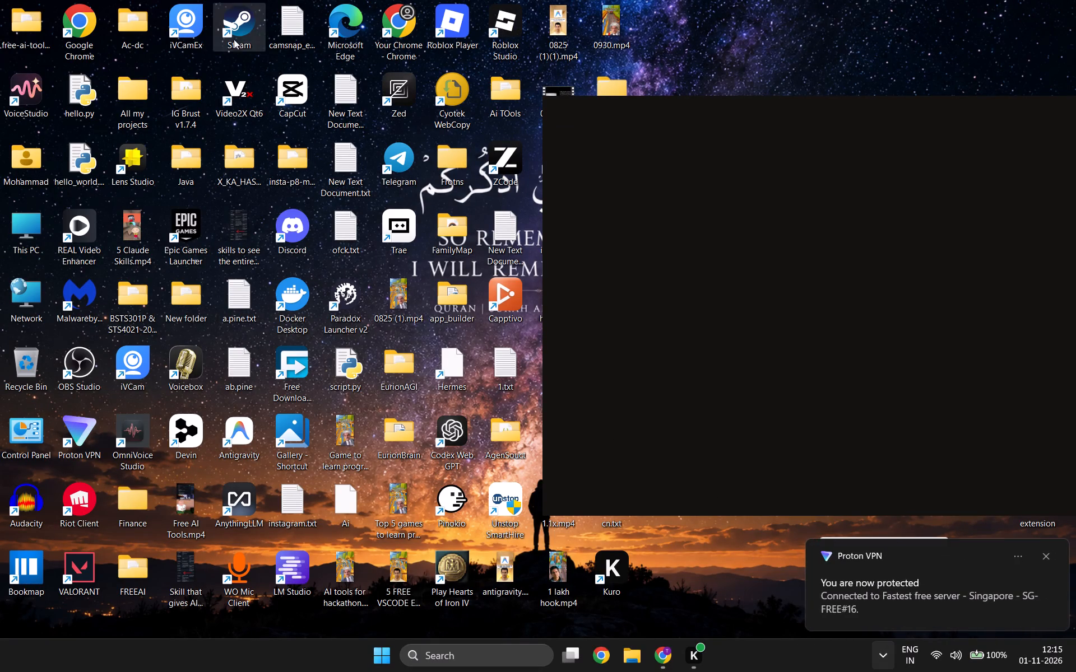
Launch CapCut from the desktop and dismiss the CapCut Pro purchase offer to reach the Projects list.
double_click(287, 89)
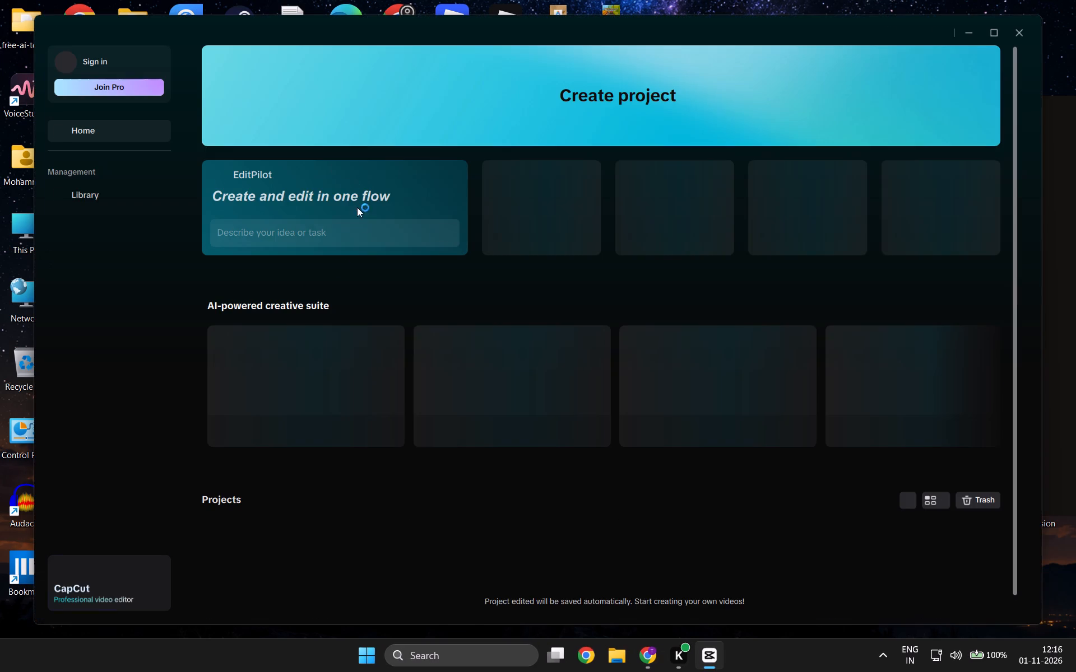
scroll(311, 337, "down", 2)
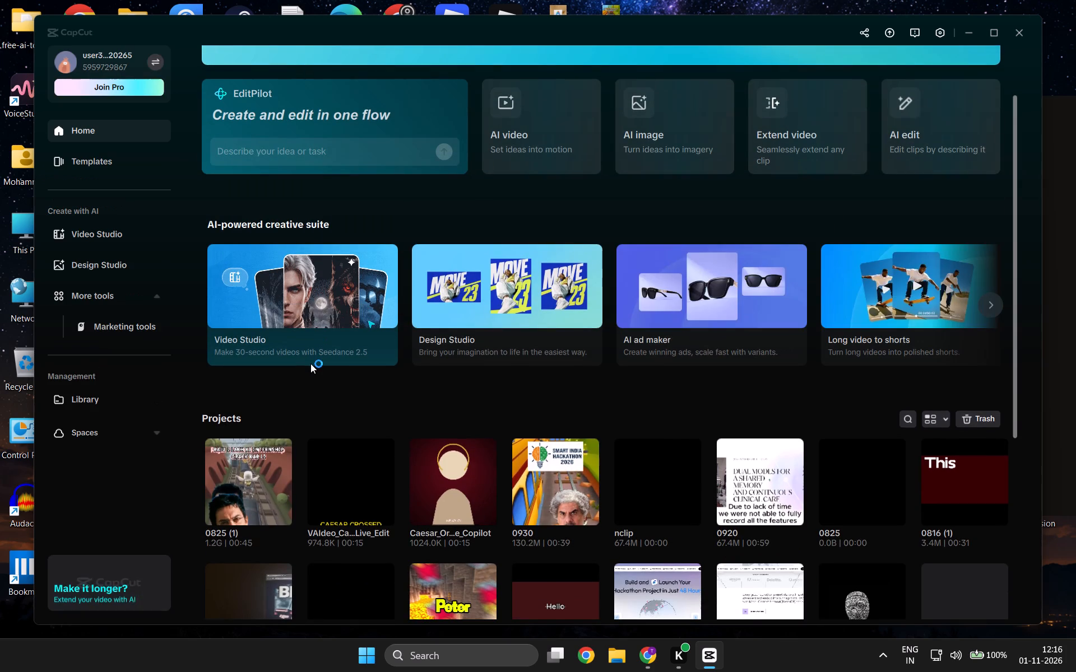
scroll(310, 363, "down", 1)
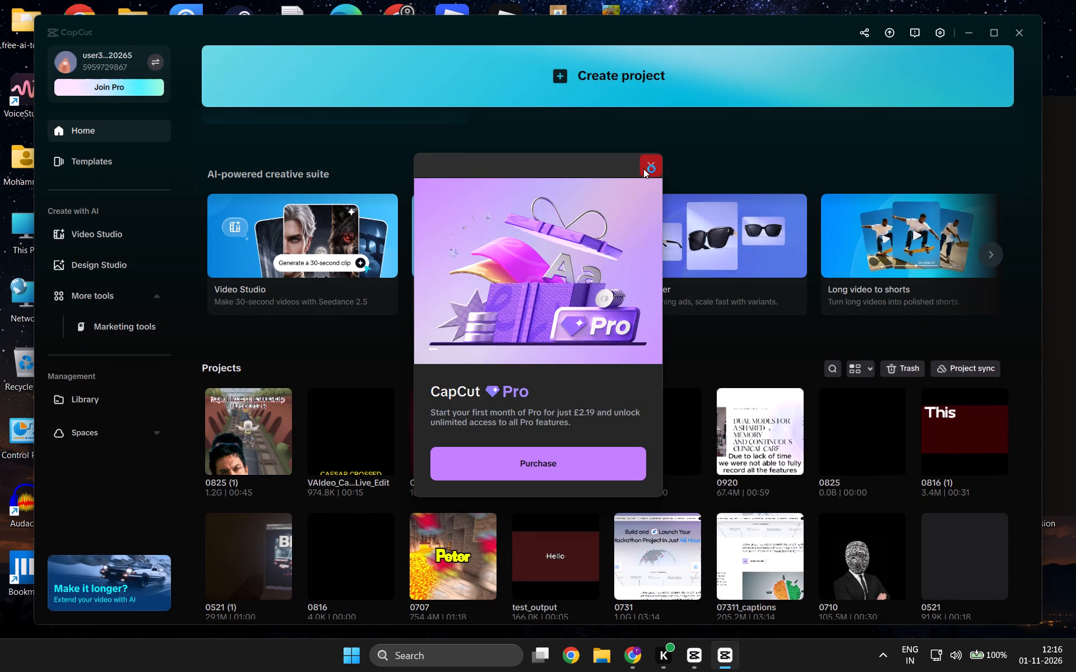
left_click(643, 169)
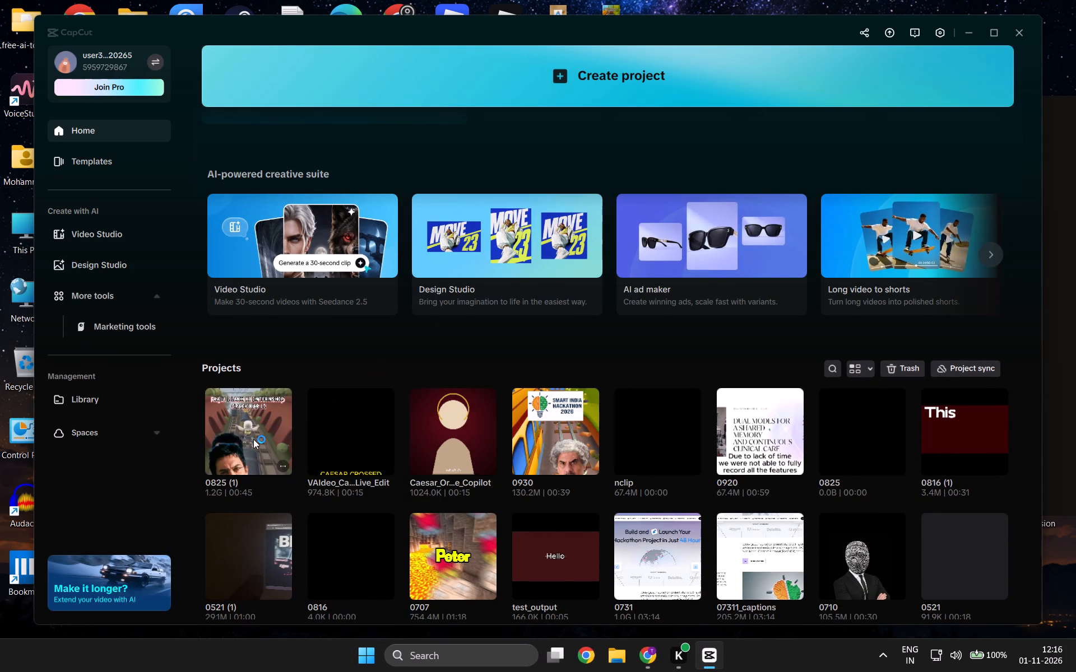
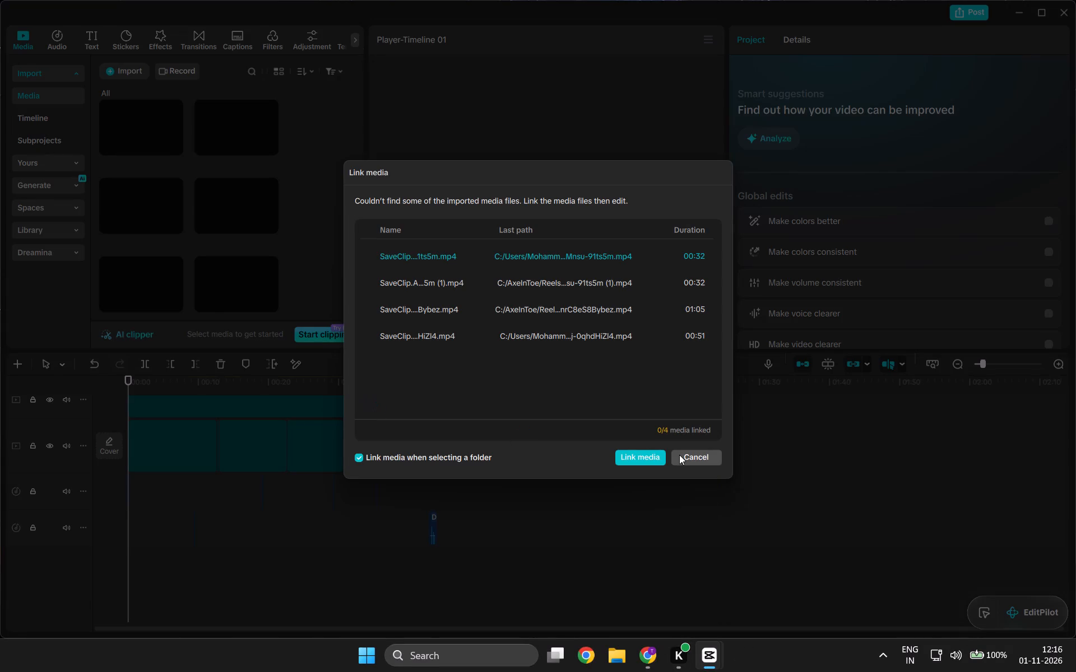
Dismiss the Link media prompt without relinking the missing files.
left_click(687, 456)
Review the opening captions on the timeline against the preview, up to about 13 s.
left_click(153, 381)
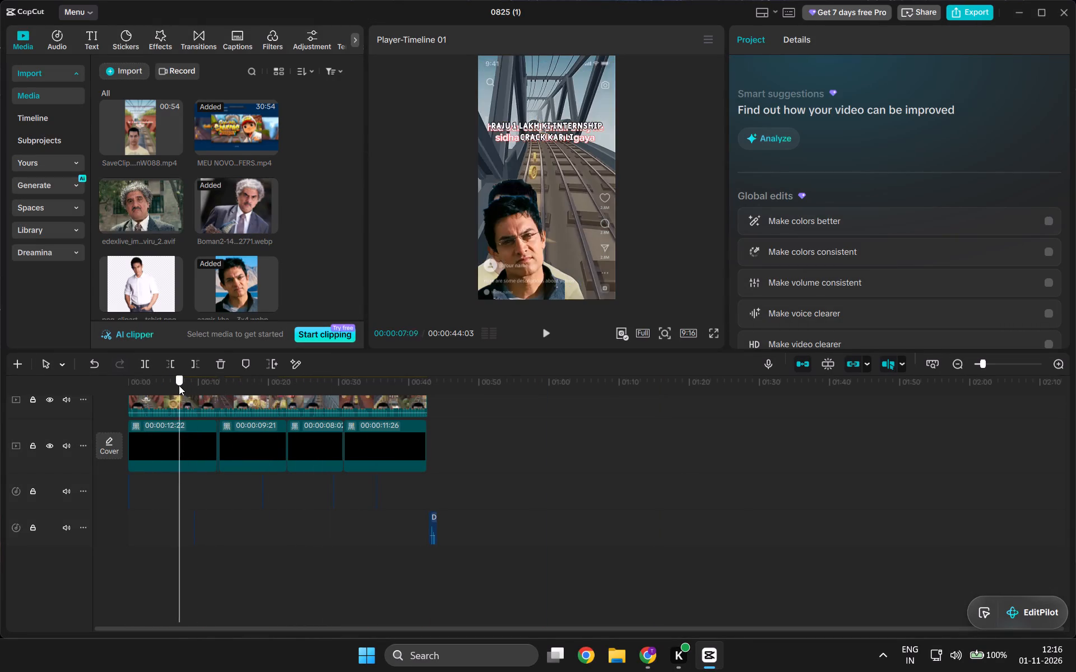
scroll(173, 425, "up", 19)
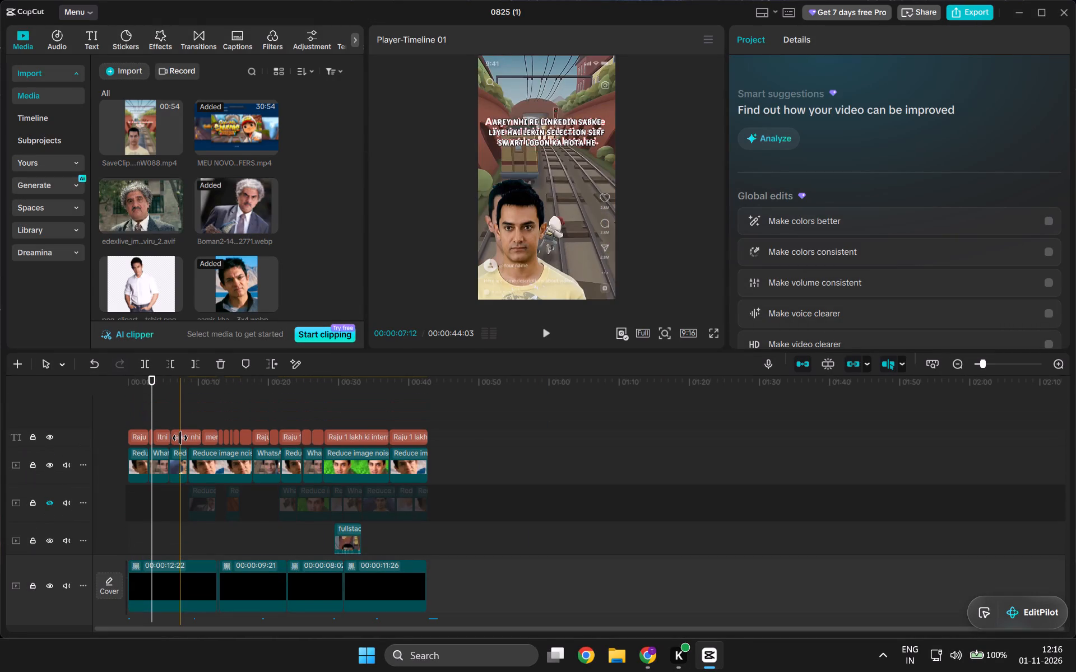
scroll(180, 438, "up", 14, "ctrl")
scroll(181, 438, "down", 1, "ctrl")
scroll(221, 435, "up", 12, "ctrl")
left_click_drag(231, 372, 256, 374)
left_click_drag(234, 383, 229, 394)
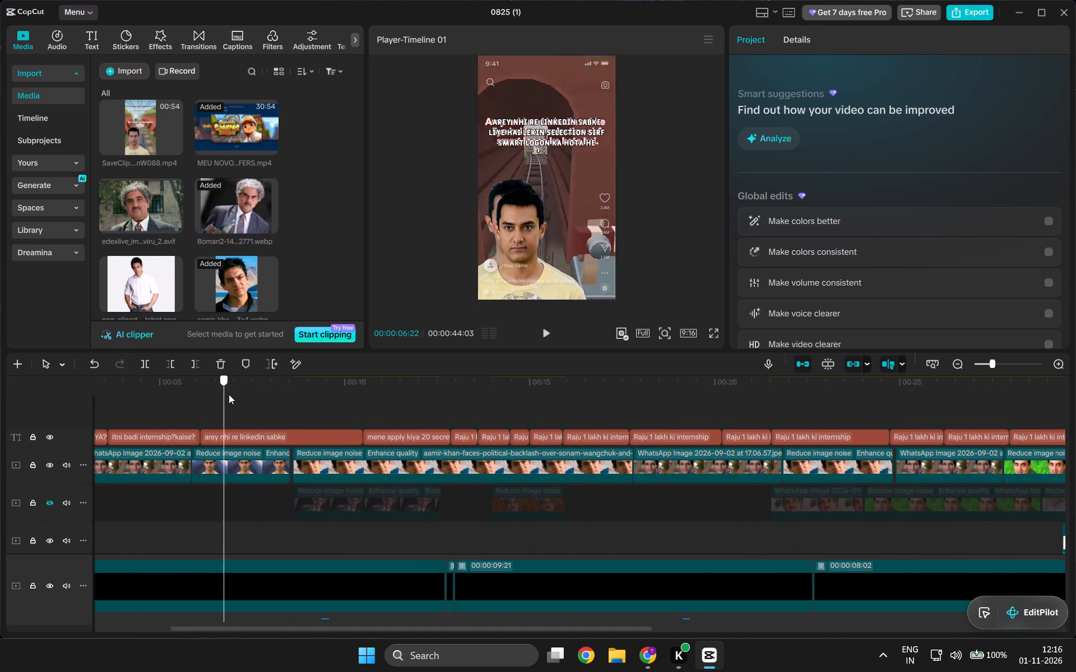
left_click_drag(229, 394, 310, 402)
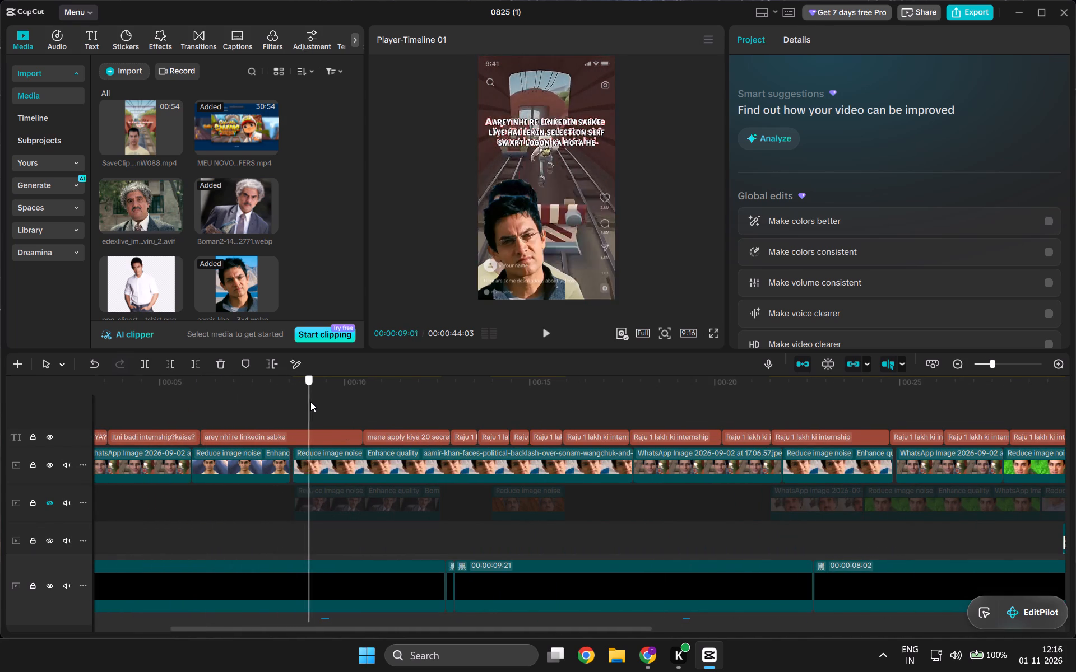
left_click_drag(310, 402, 375, 402)
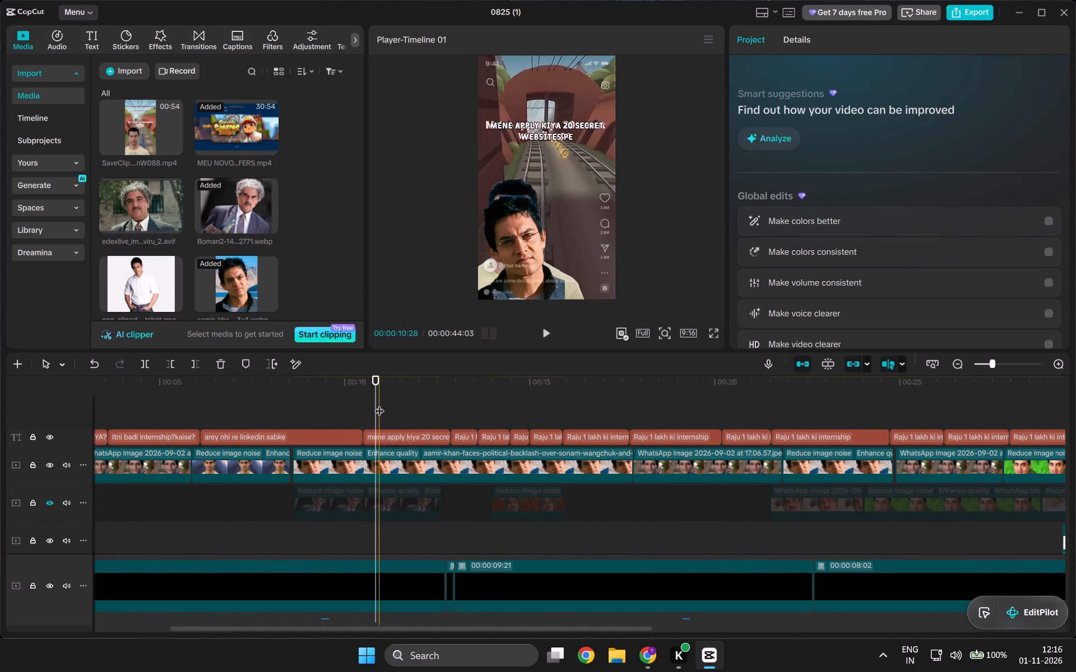
left_click_drag(381, 400, 452, 395)
Replace the caption at about 13:03 with "Jaise", enlarge it and place it over the matching burned-in word.
left_click(460, 380)
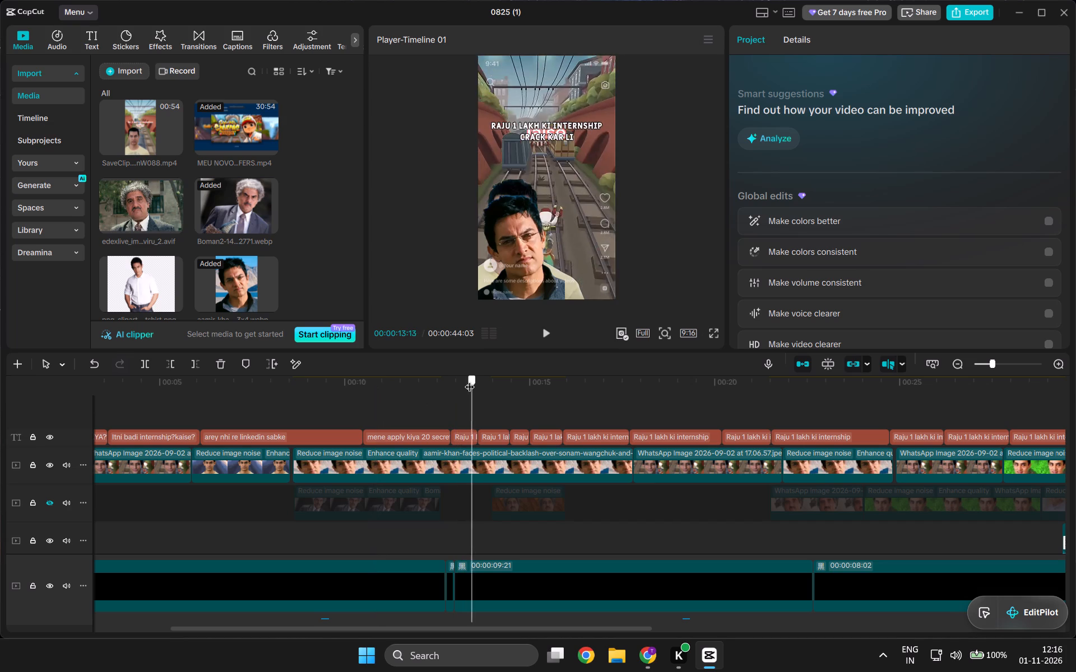
left_click(463, 444)
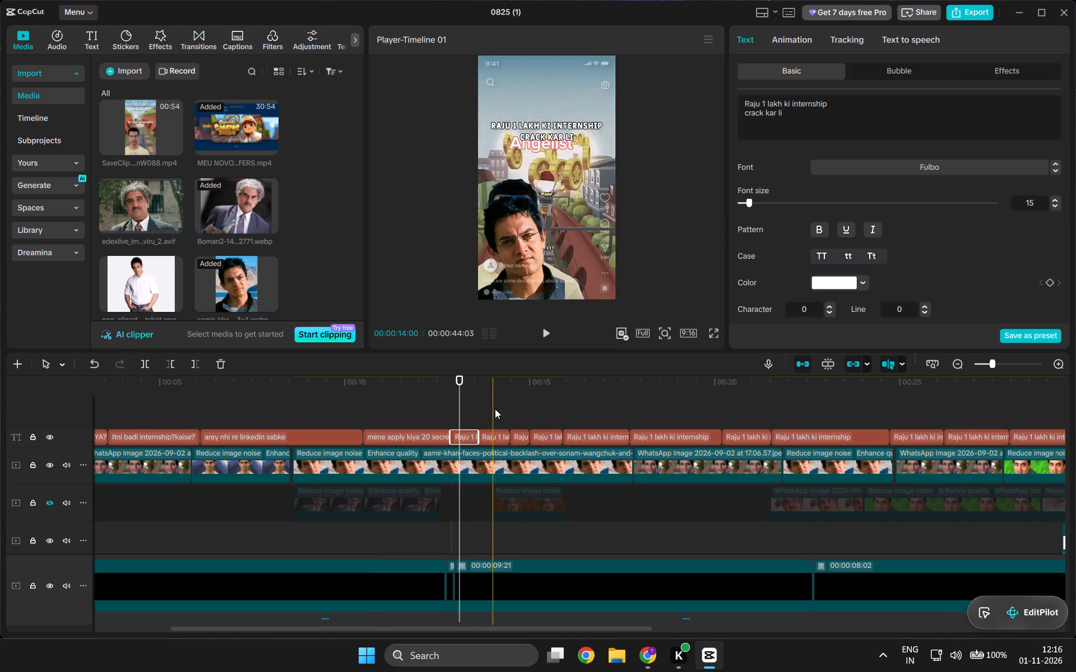
left_click_drag(819, 117, 663, 70)
key("BackSpace")
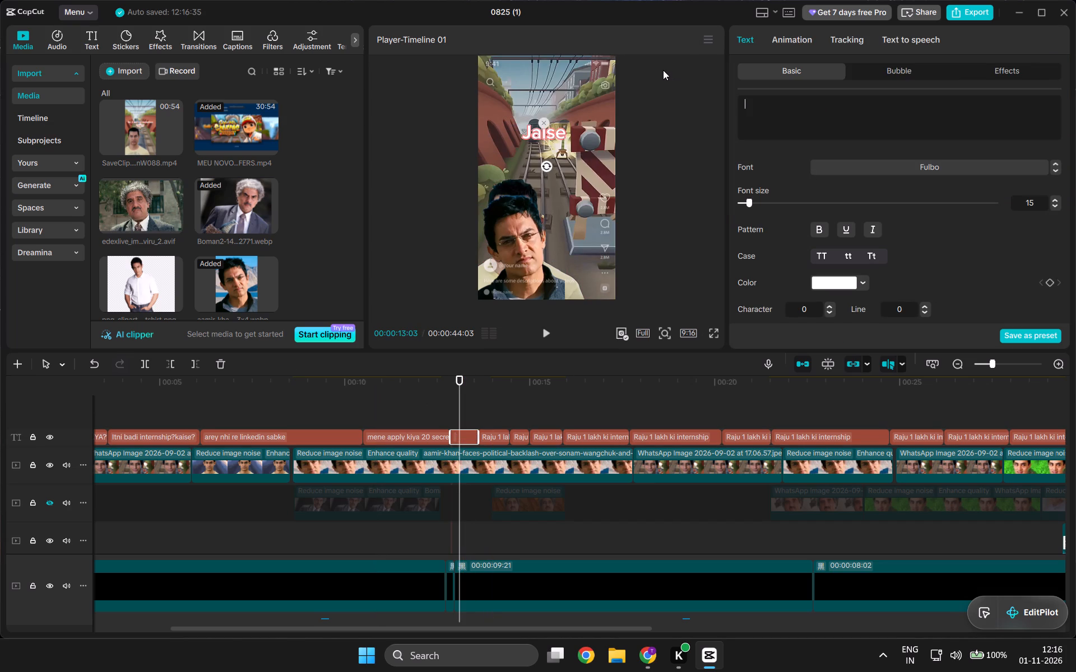
type("Jiase")
key("BackSpace")
key("BackSpace")
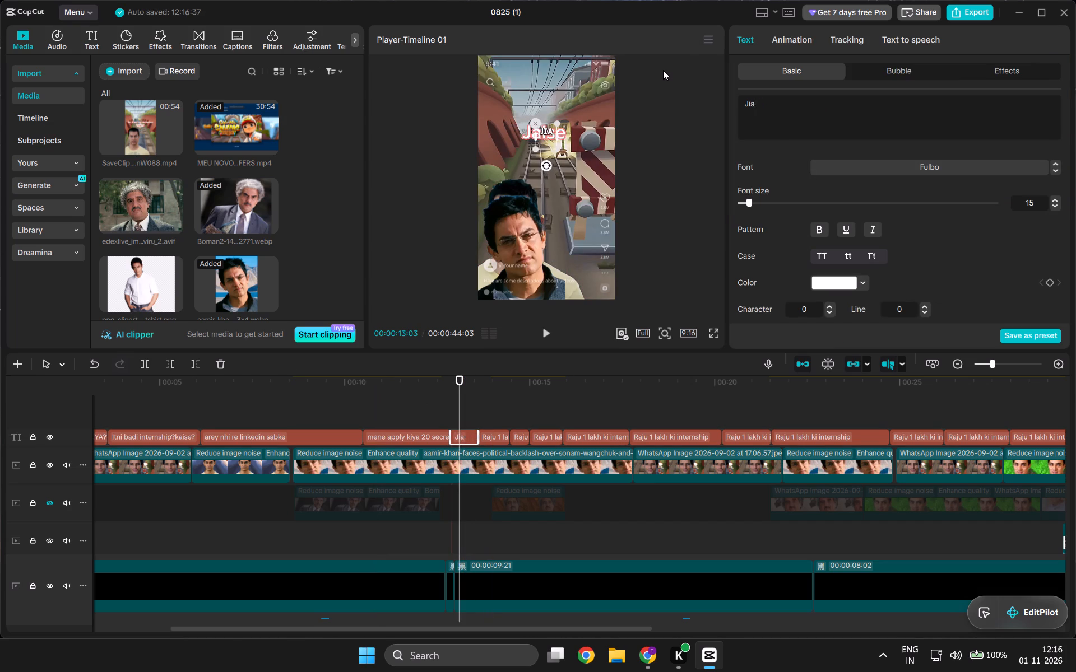
key("BackSpace")
key("BackSpace")
type("aise")
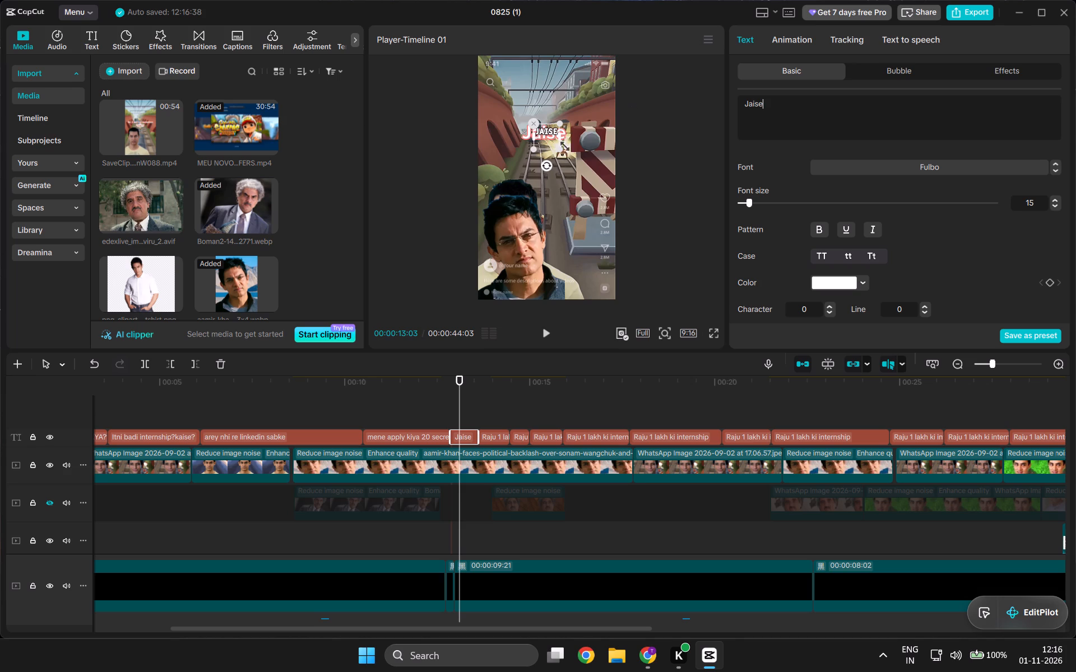
left_click_drag(561, 150, 573, 151)
left_click(543, 123)
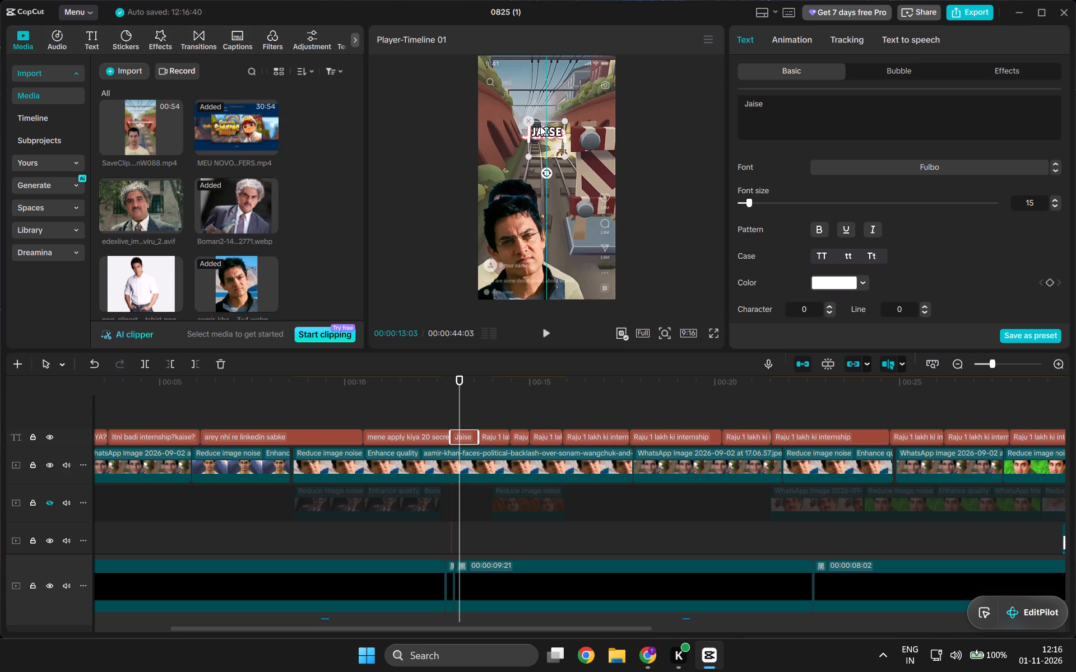
left_click_drag(562, 161, 578, 166)
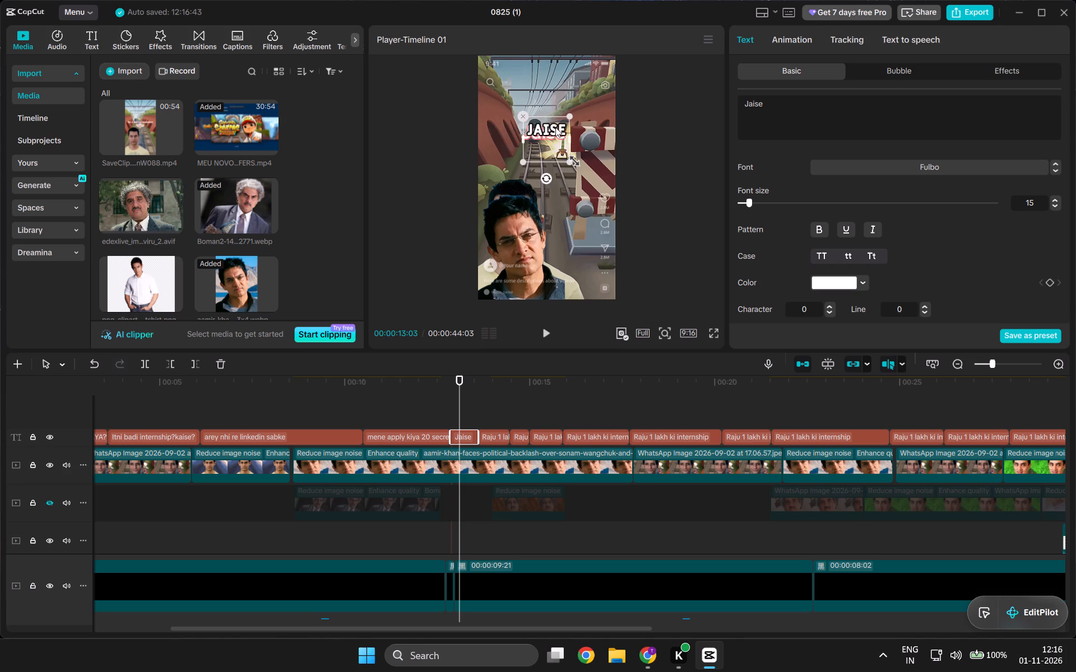
left_click(552, 123)
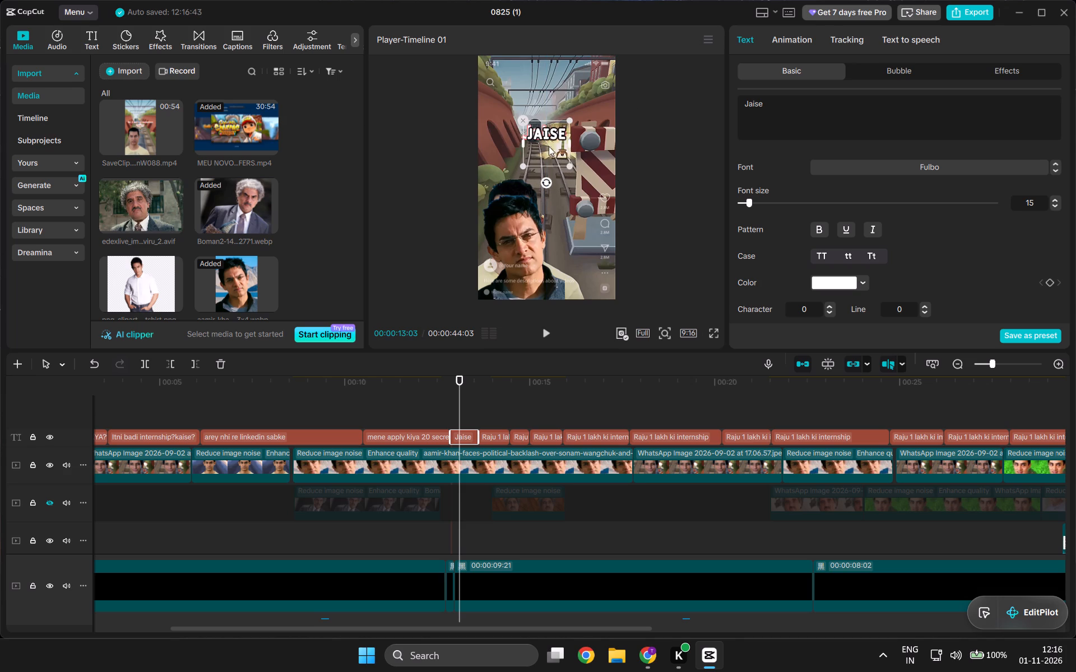
Replace the following caption, at about 13:24, with "Angelist", enlarge it and place it over the burned-in word.
left_click(546, 332)
left_click(546, 332)
double_click(546, 332)
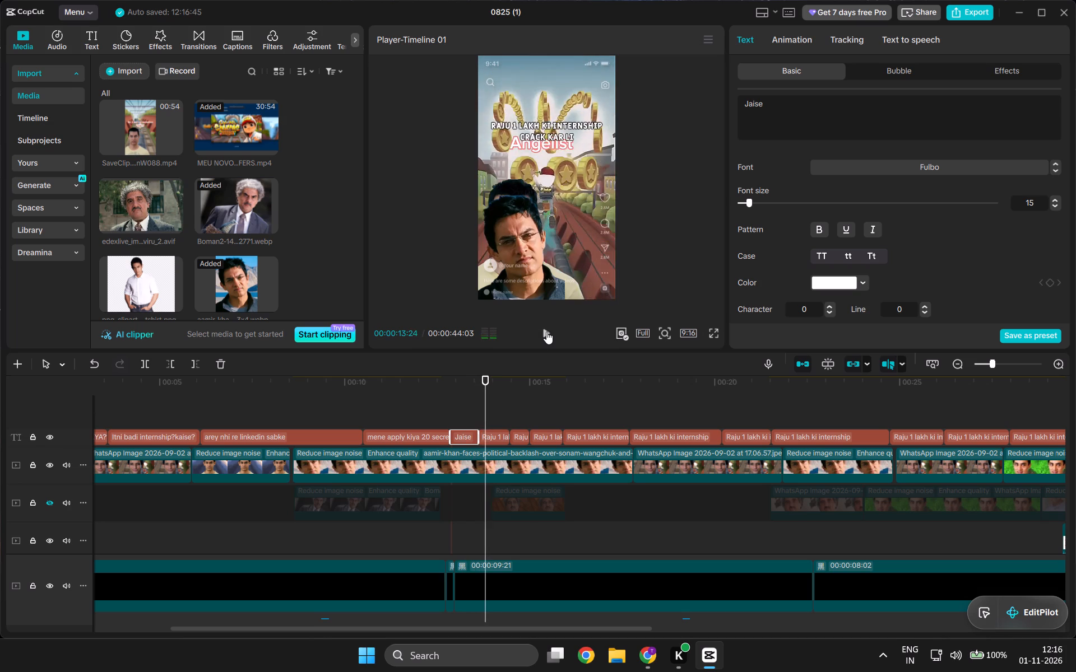
left_click(494, 438)
left_click_drag(799, 112, 715, 79)
key("shift+a")
type("ngelist")
left_click_drag(568, 122, 591, 106)
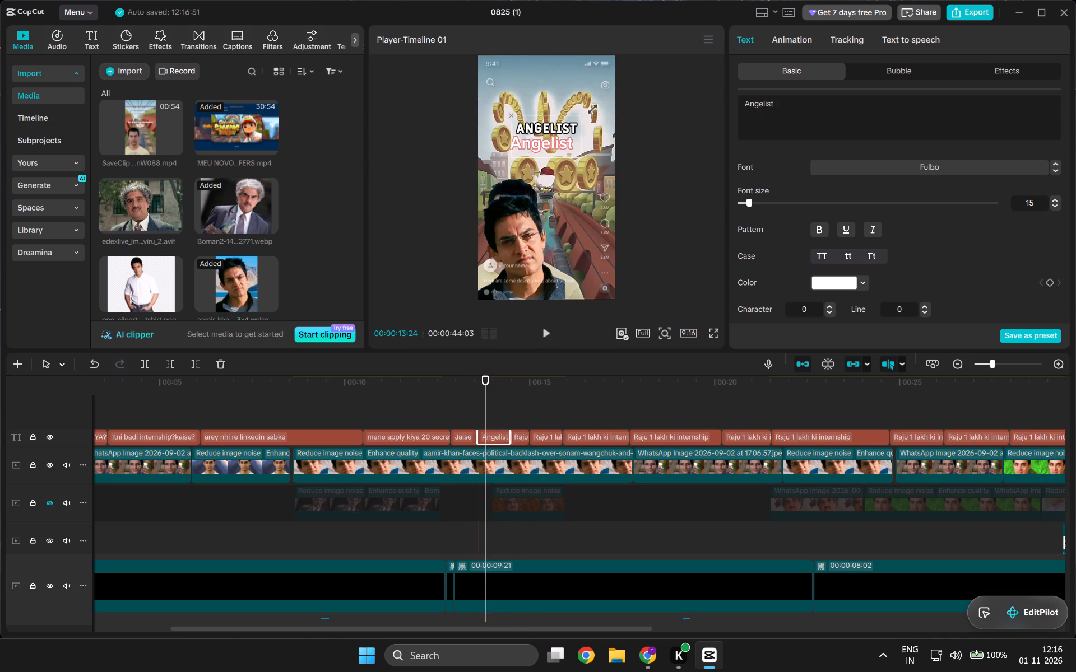
left_click_drag(591, 106, 592, 105)
left_click_drag(550, 129, 548, 146)
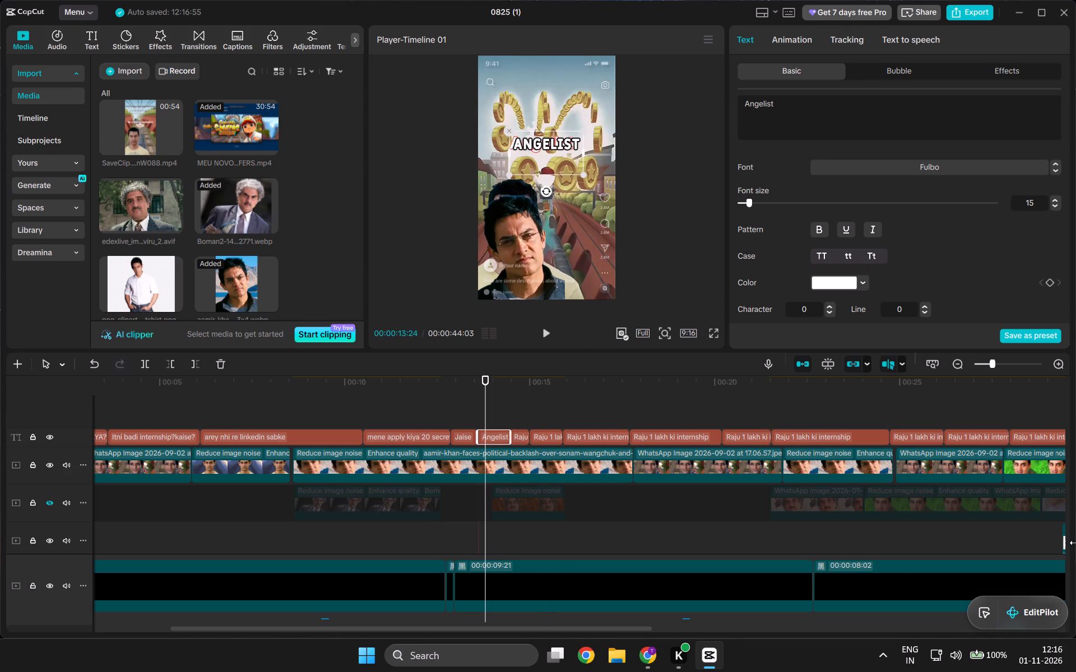
Split the "Angelist" caption at about 14 s, change its second part to "Otta" and reposition that text in the preview.
left_click_drag(513, 381, 516, 380)
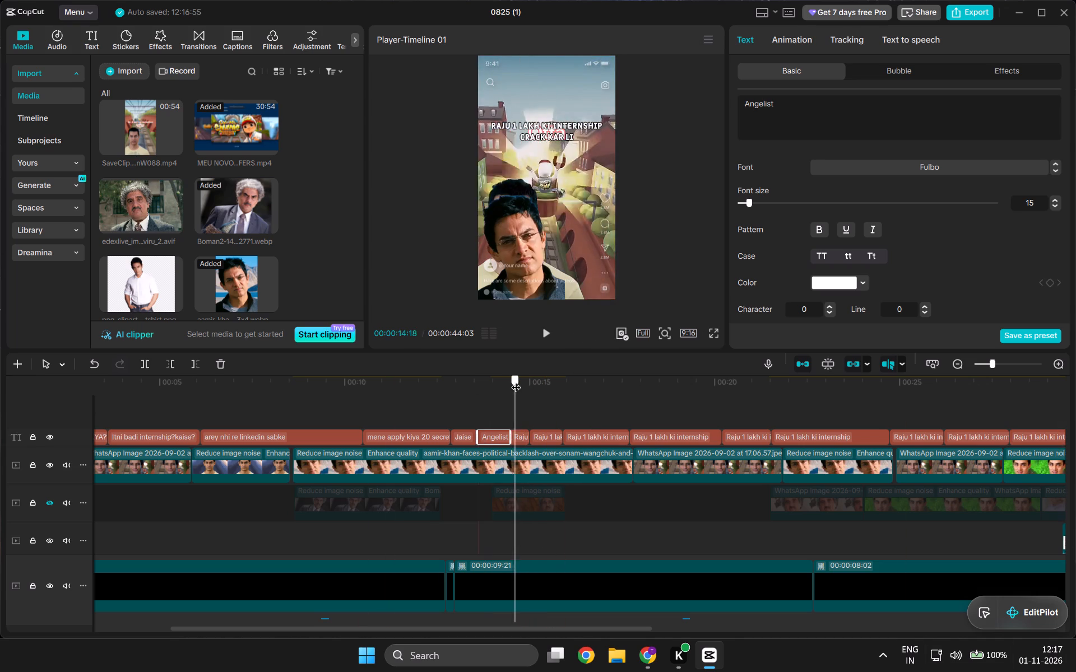
left_click_drag(516, 380, 497, 382)
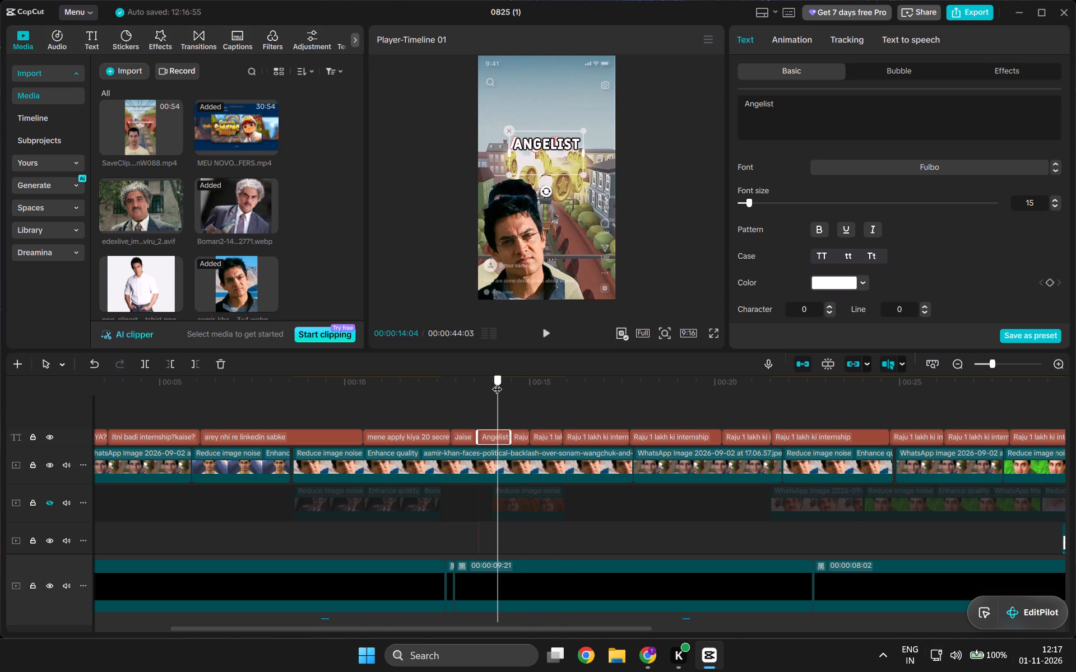
left_click_drag(497, 382, 501, 382)
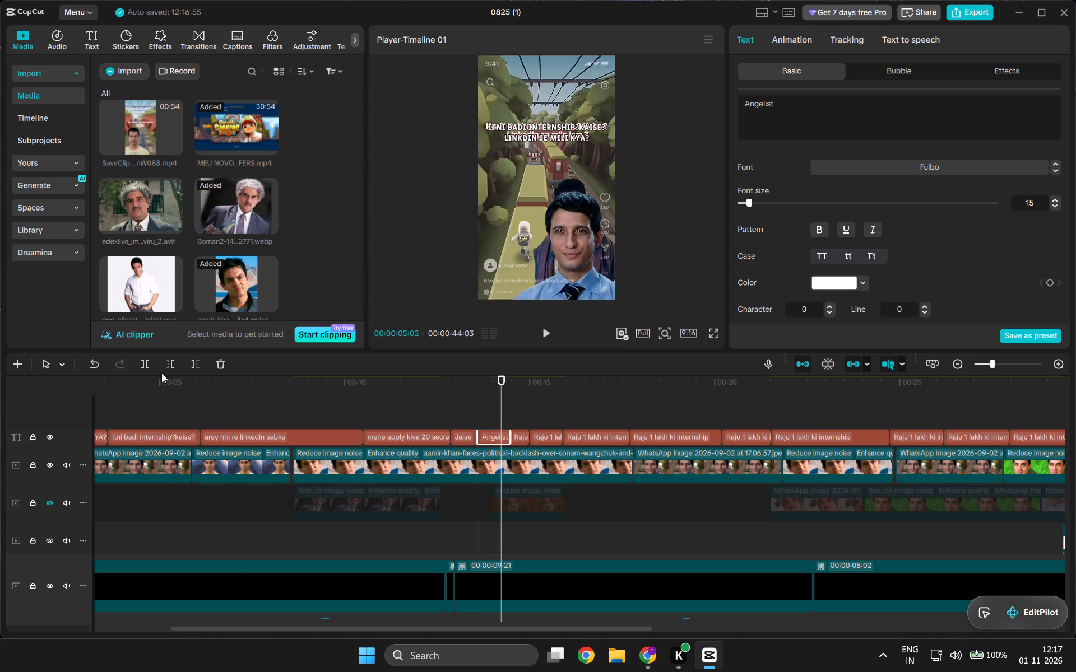
left_click(147, 365)
left_click_drag(804, 97, 792, 105)
type("Otta")
left_click_drag(545, 141, 544, 131)
Replace the caption at about 14:22 with "wellfound", enlarge it and place it over the burned-in word.
left_click(546, 339)
left_click(544, 332)
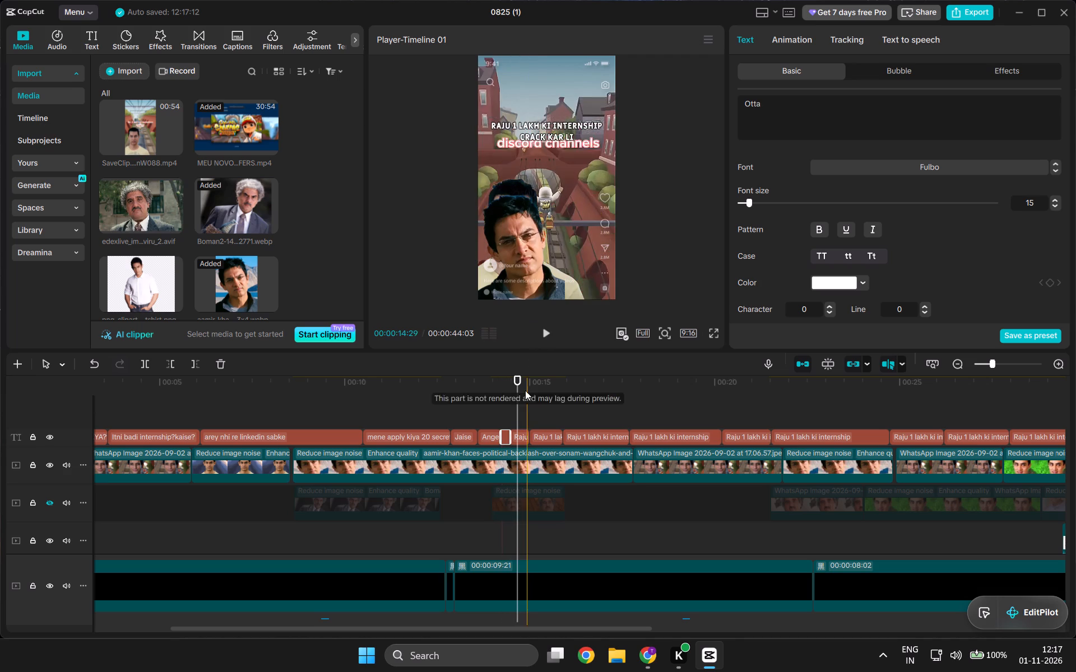
left_click(519, 428)
left_click(520, 434)
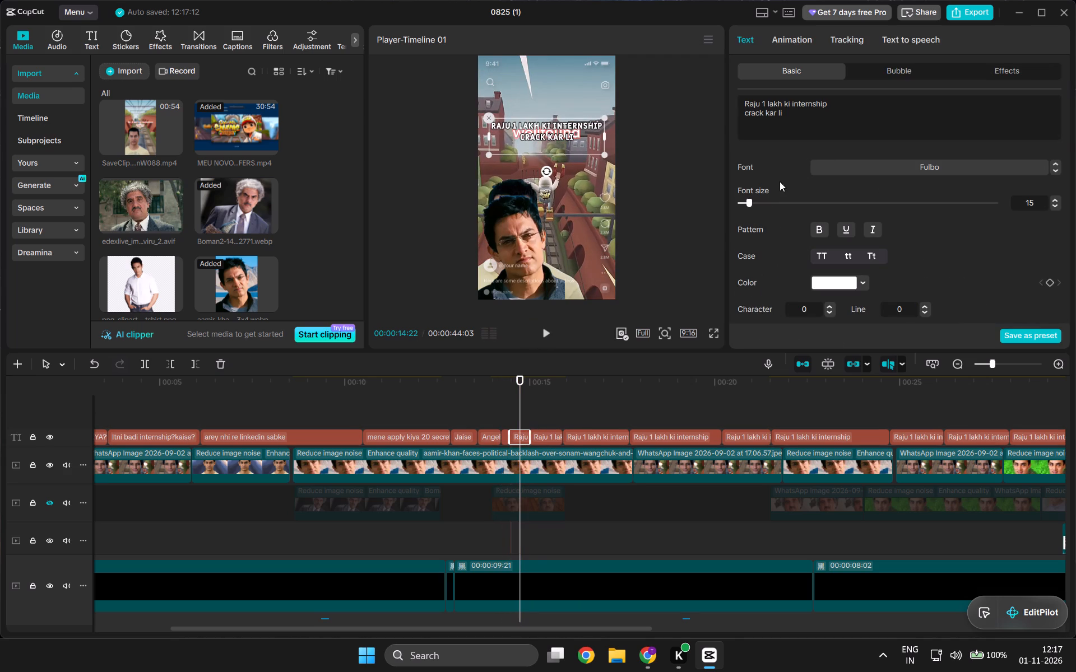
left_click_drag(796, 116, 716, 96)
type("wellfound")
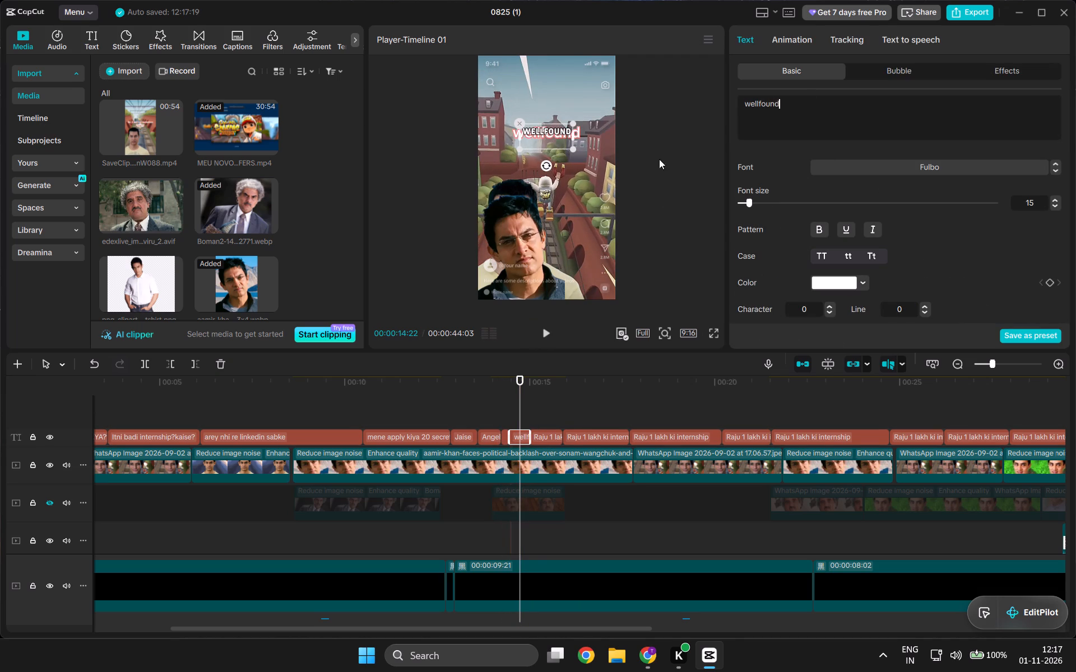
left_click_drag(575, 150, 594, 162)
left_click(551, 128)
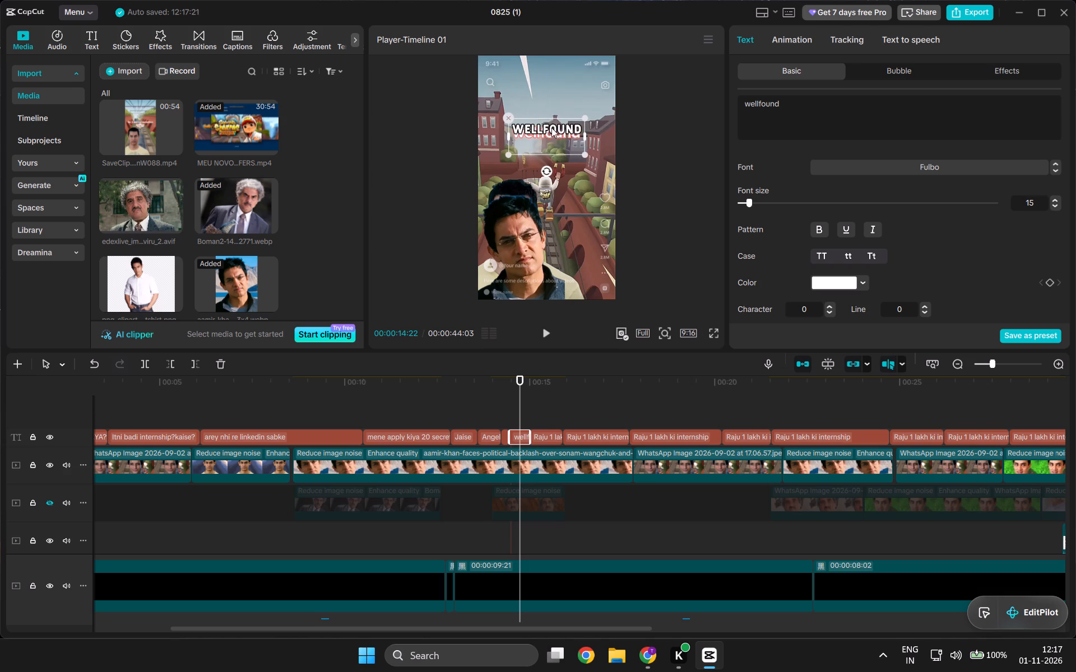
Replace the caption at about 15:10 with "discord channels" and enlarge it to cover the burned-in text.
left_click(547, 330)
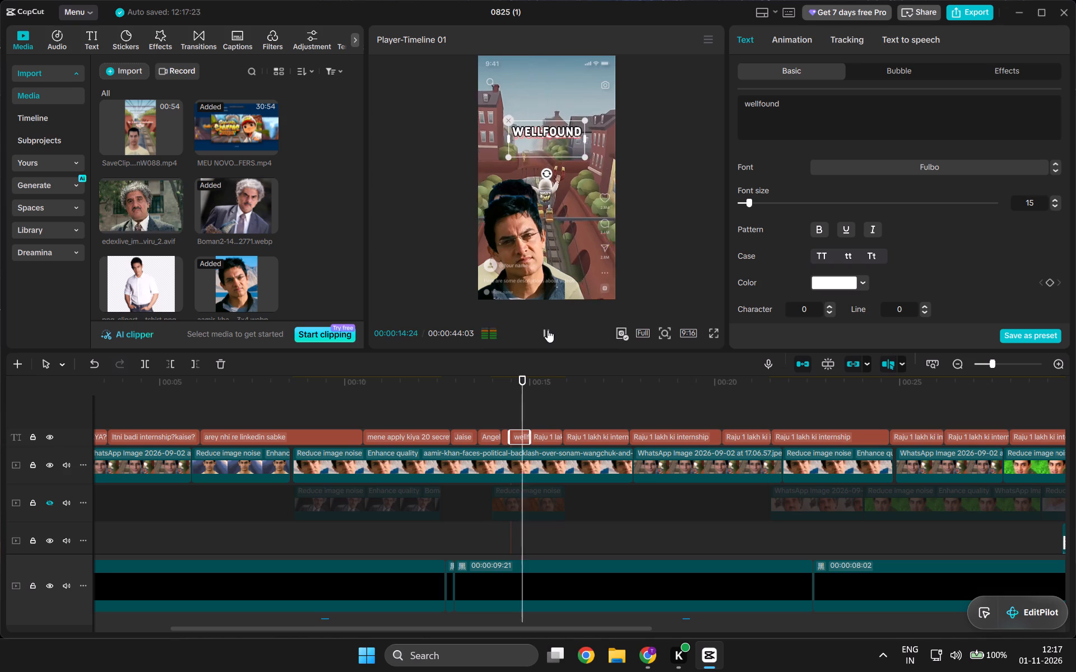
left_click(545, 329)
left_click(547, 435)
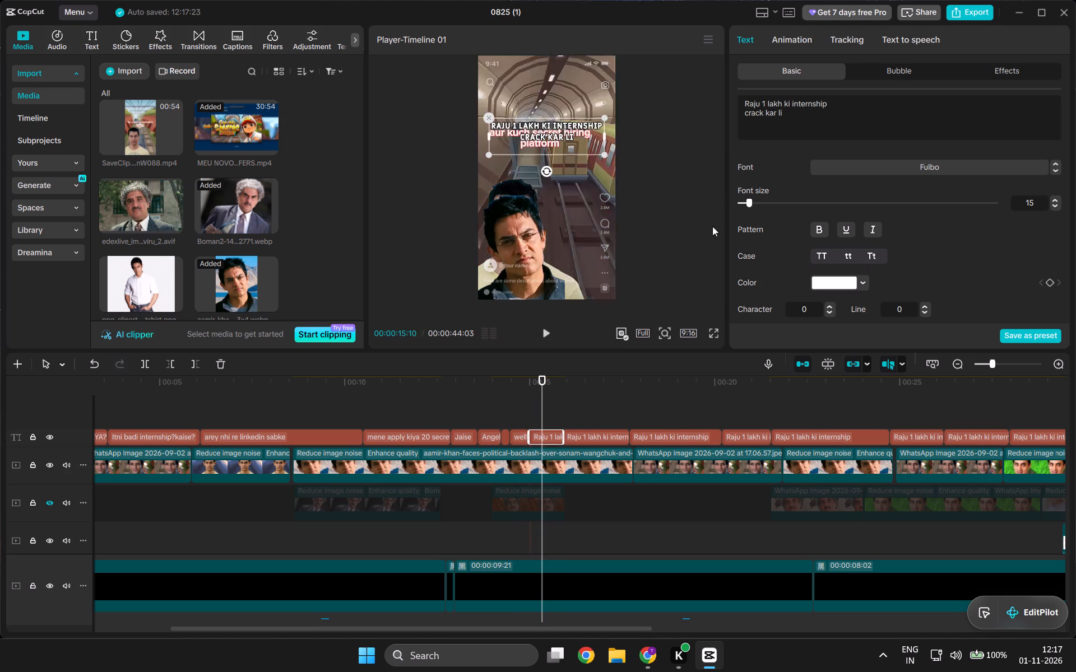
left_click_drag(813, 113, 722, 86)
key("d")
type("iscord channels")
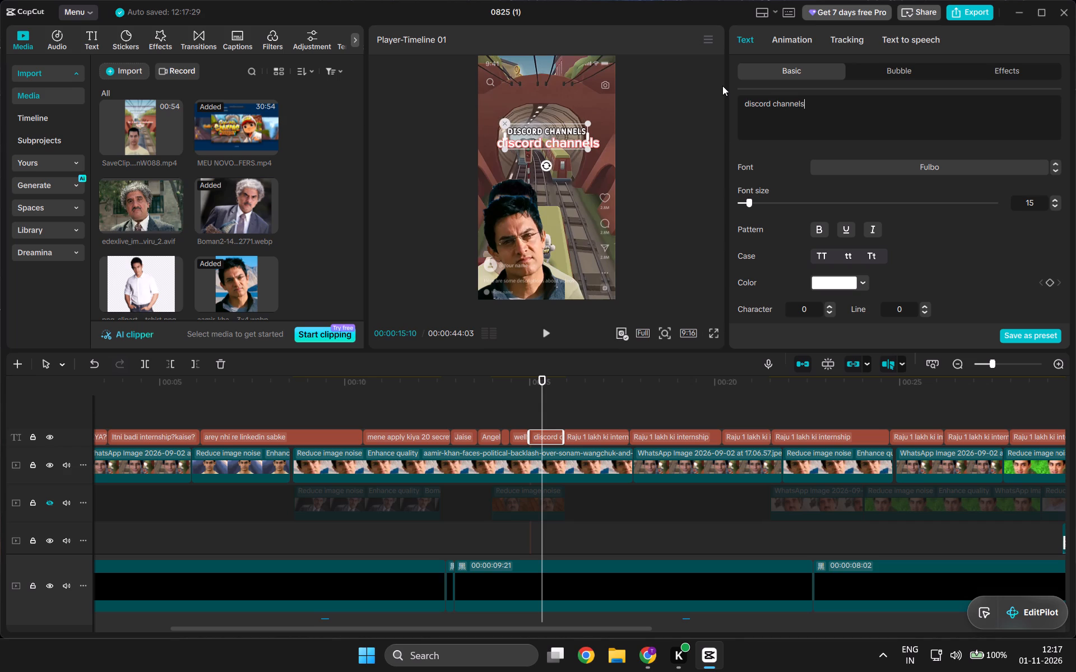
left_click_drag(585, 147, 602, 156)
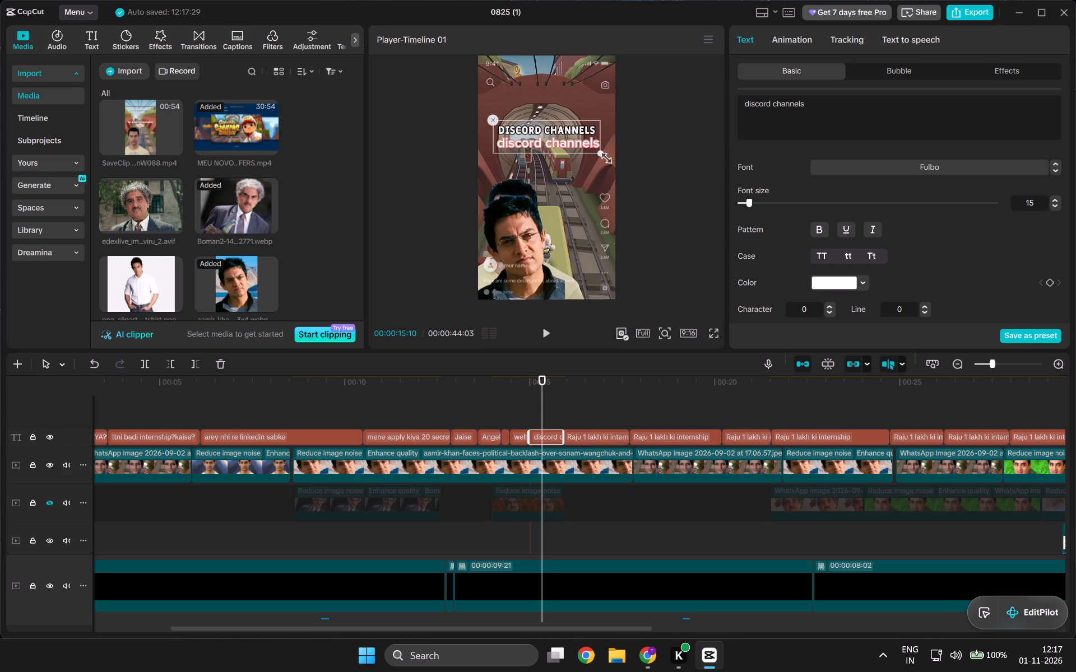
left_click_drag(602, 156, 602, 156)
Trim the end of the "discord channels" caption to about 15:24 and extend the following caption's start back to meet it.
left_click(550, 332)
left_click(550, 332)
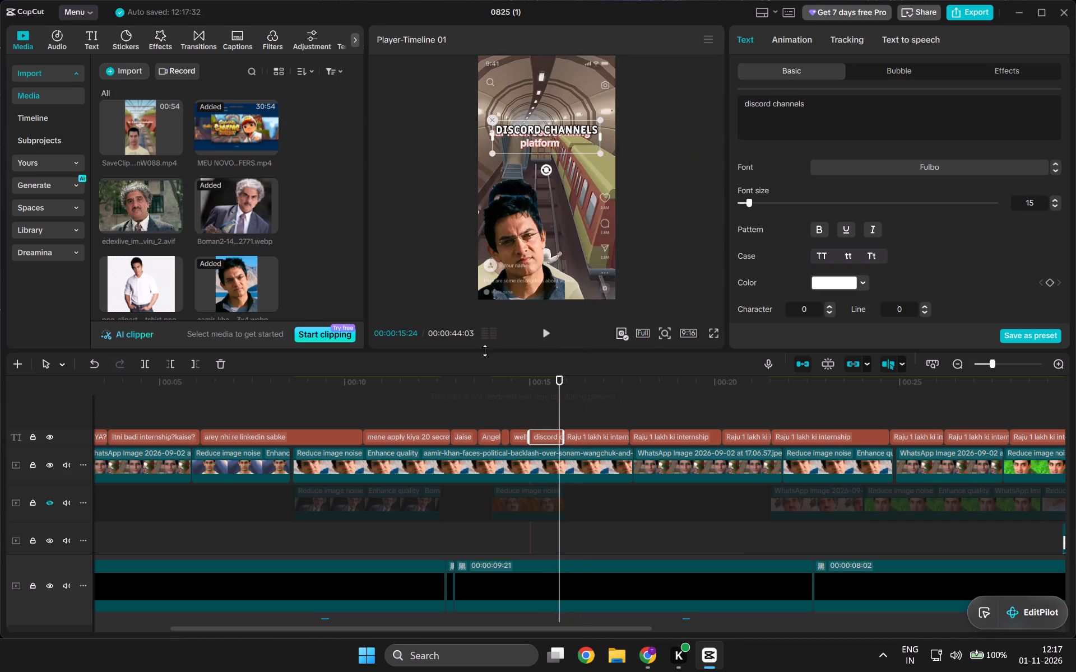
left_click(191, 360)
left_click(569, 431)
left_click_drag(562, 441, 556, 443)
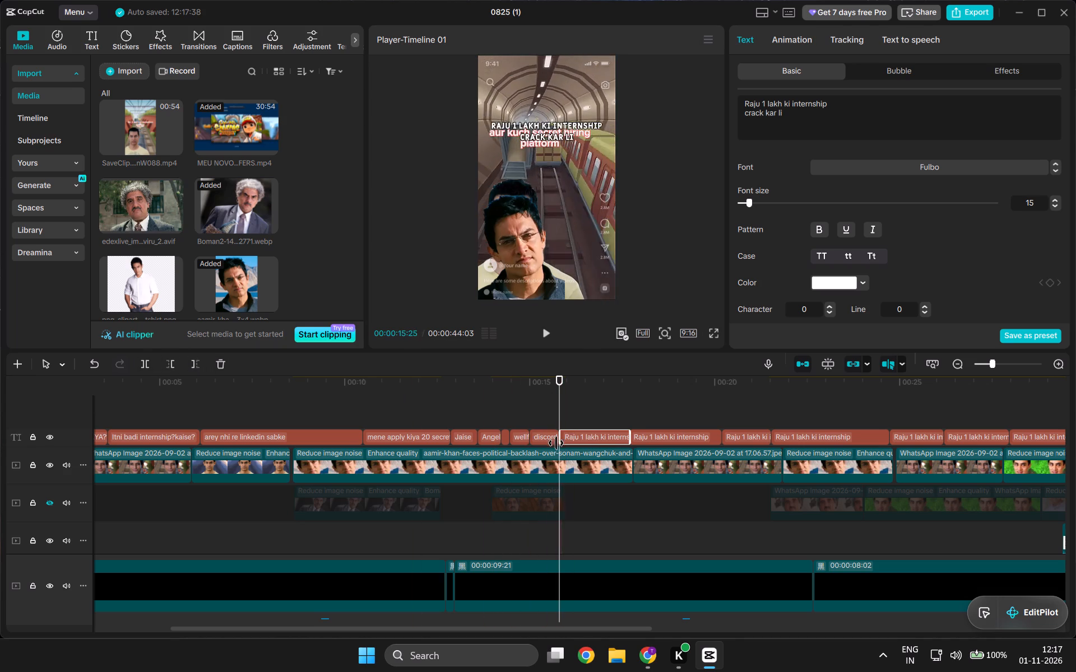
left_click_drag(556, 443, 539, 445)
Replace the caption starting at about 15:24 with "aur kuch secret hiring platform" on two lines, slightly enlarged over the burned-in text.
left_click_drag(792, 119, 738, 86)
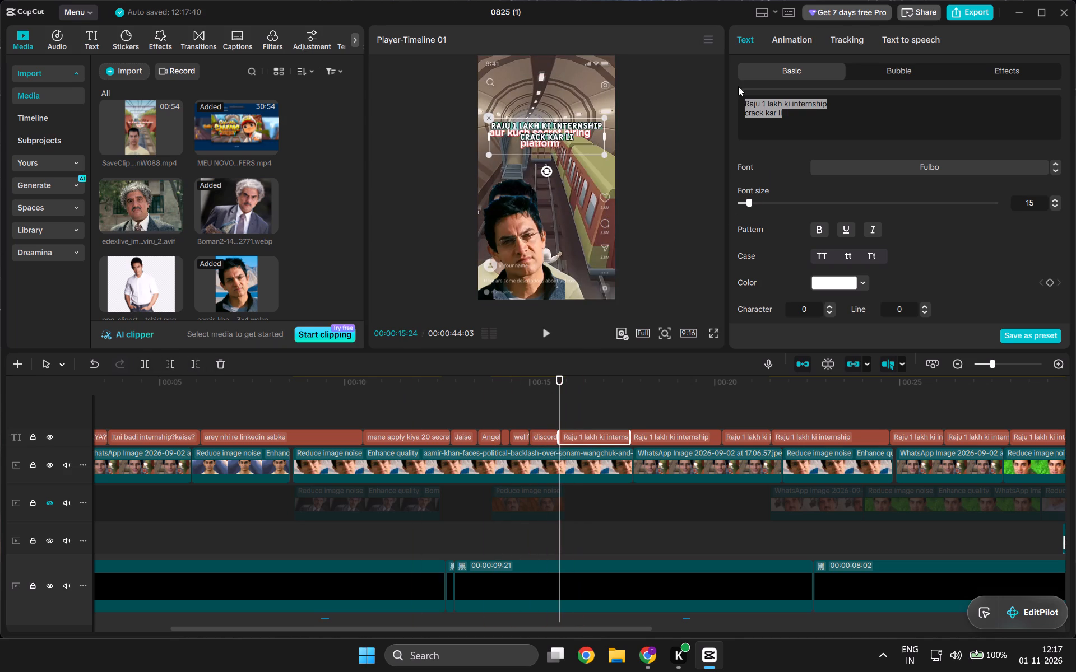
left_click_drag(738, 86, 708, 74)
key("BackSpace")
type("aur kuch secret hiring")
key("Return")
type("platr")
key("BackSpace")
type("form")
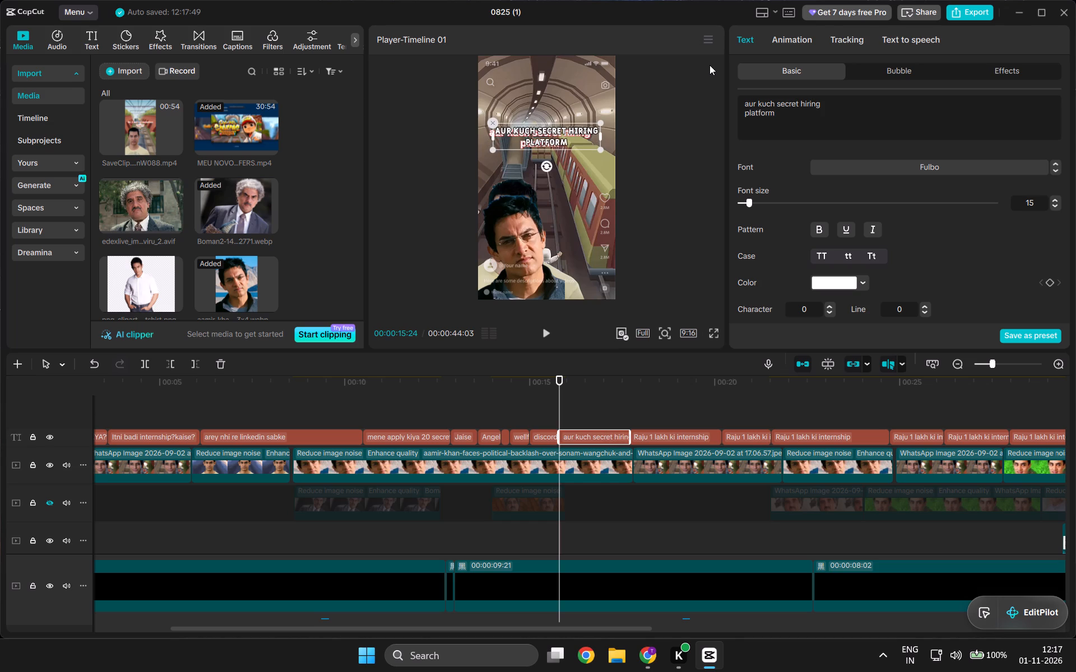
left_click(600, 151)
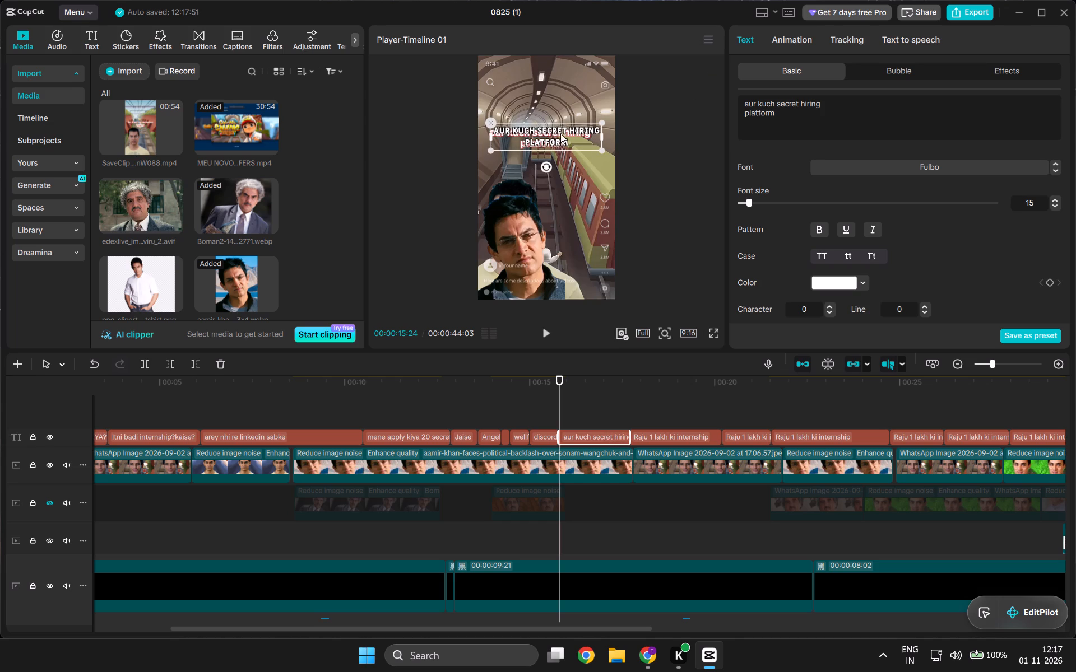
left_click(553, 130)
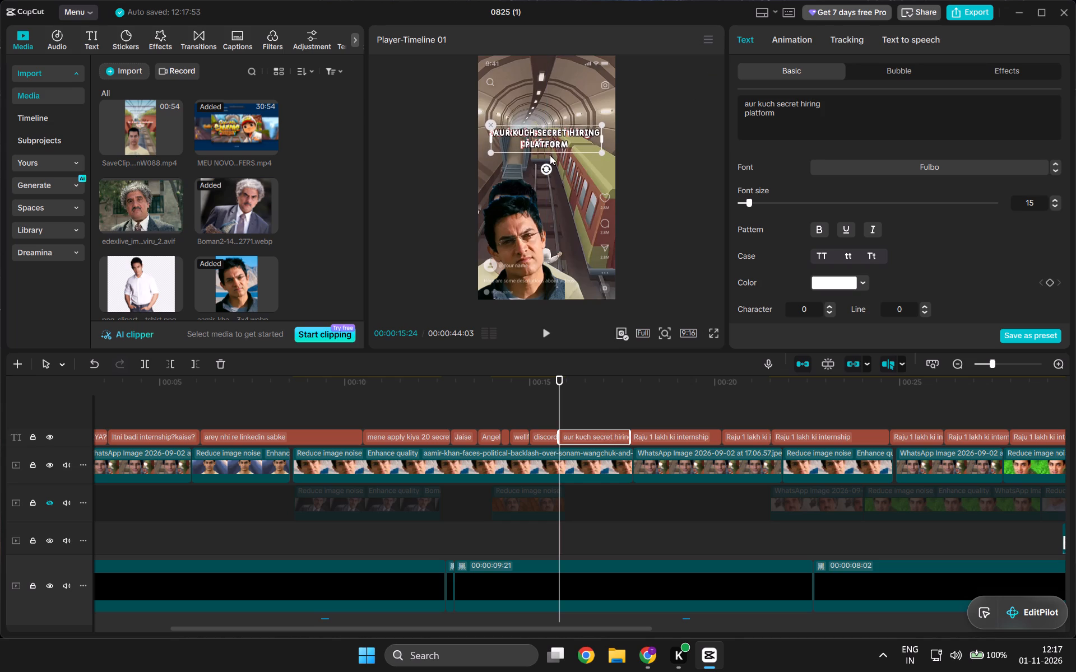
Replace the caption at about 17:21 with "toh maine linkdin ke / motivational posts like / karta reh gaya" on three lines.
left_click(545, 333)
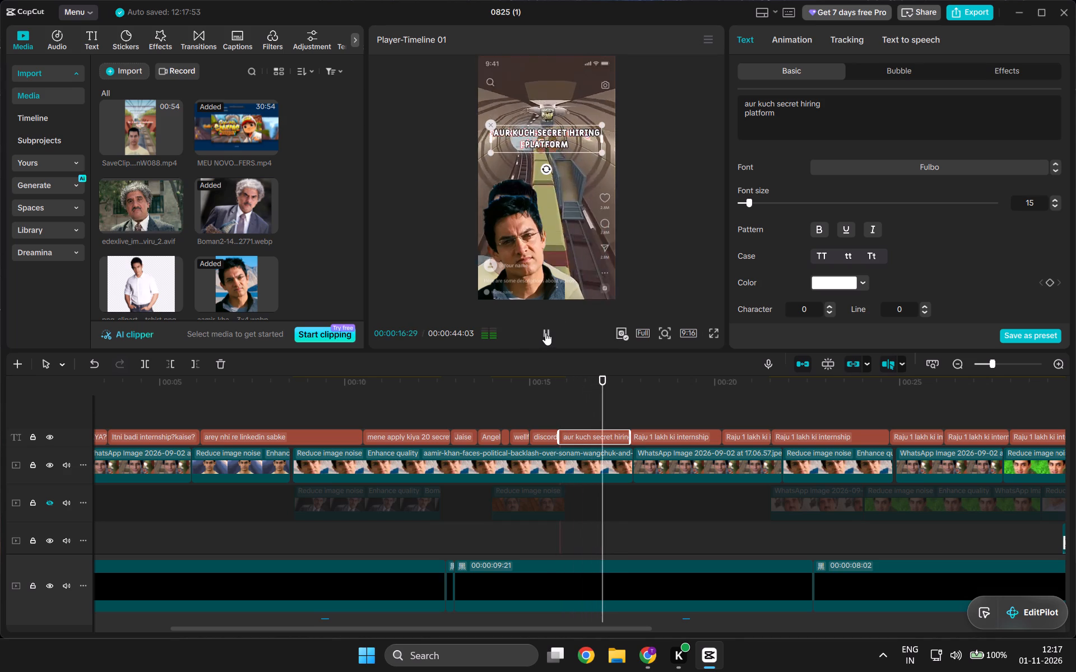
left_click(545, 333)
double_click(545, 333)
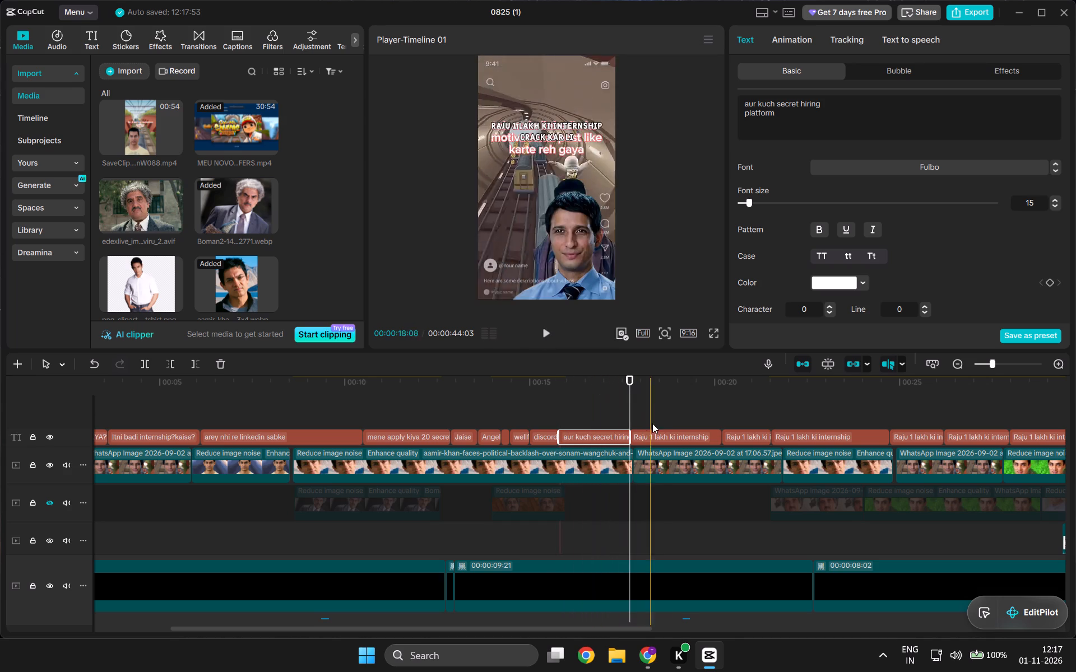
left_click(662, 440)
left_click_drag(805, 116, 734, 72)
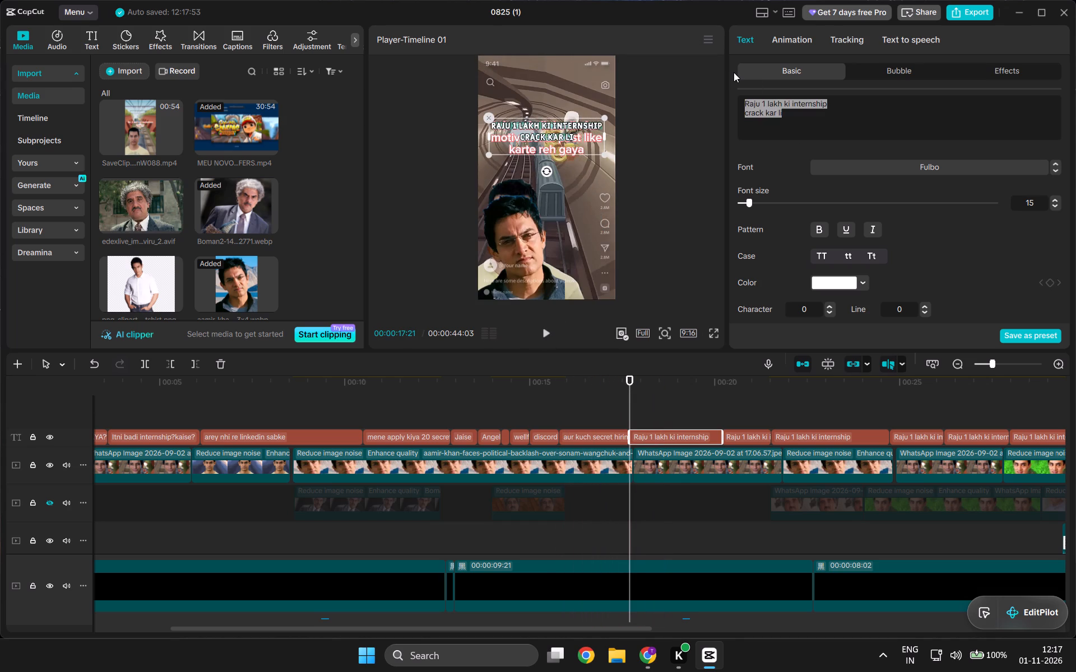
key("BackSpace")
type("toh maine linkdin ke")
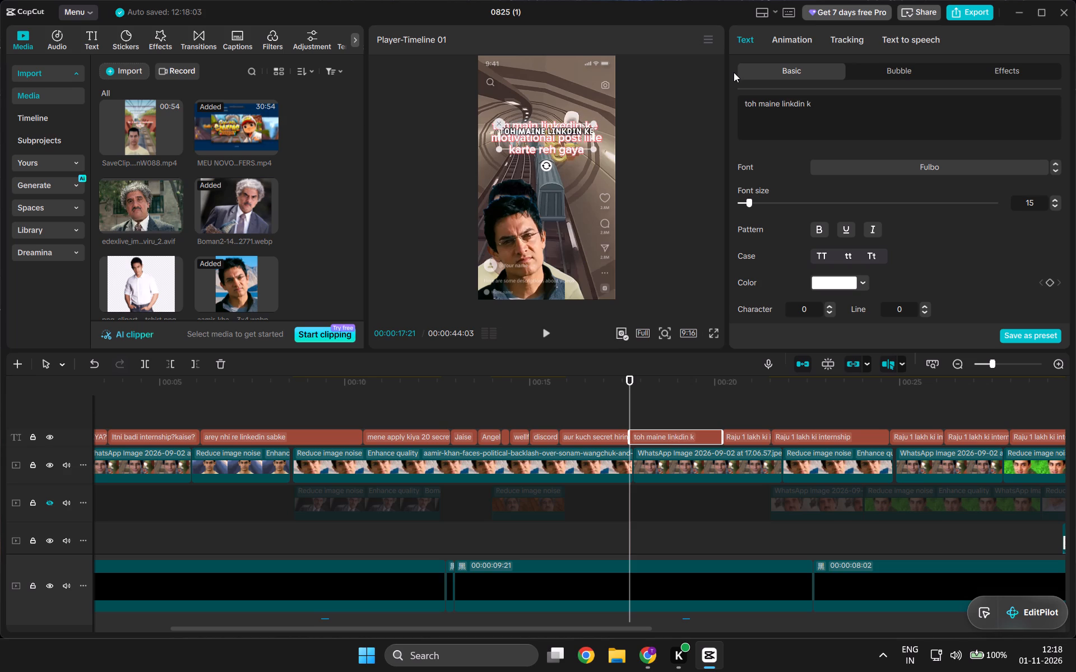
key("space")
key("Return")
type("motivational posts like")
key("Return")
type("karta reh g")
type("aya")
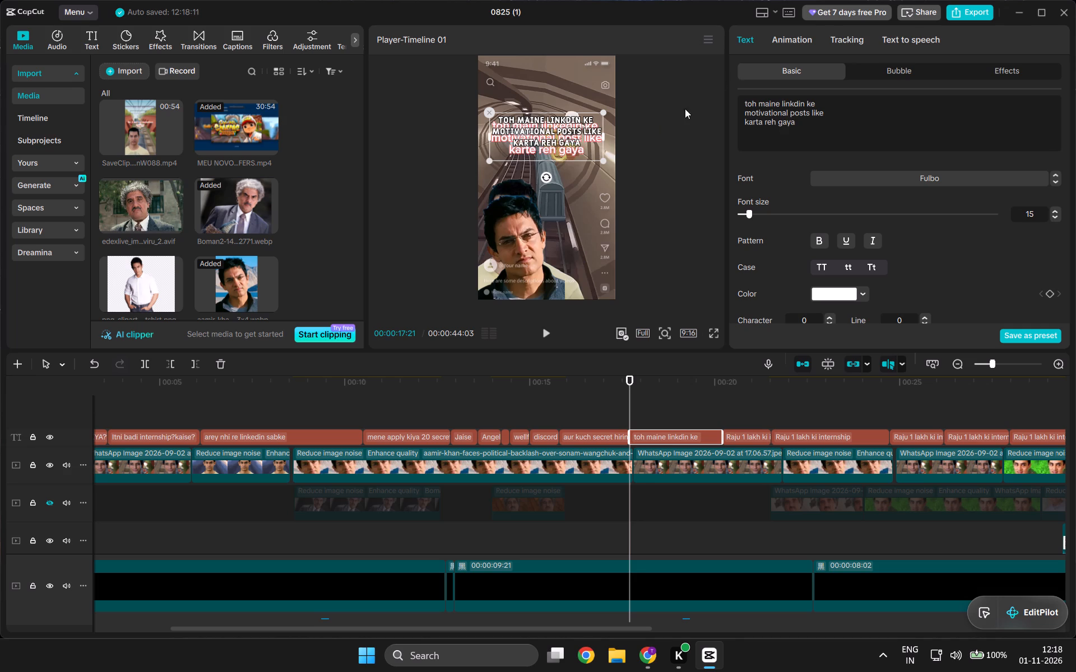
Move the "toh maine linkdin ke" caption slightly down over the burned-in text and enlarge it to cover that text.
left_click_drag(559, 134, 558, 139)
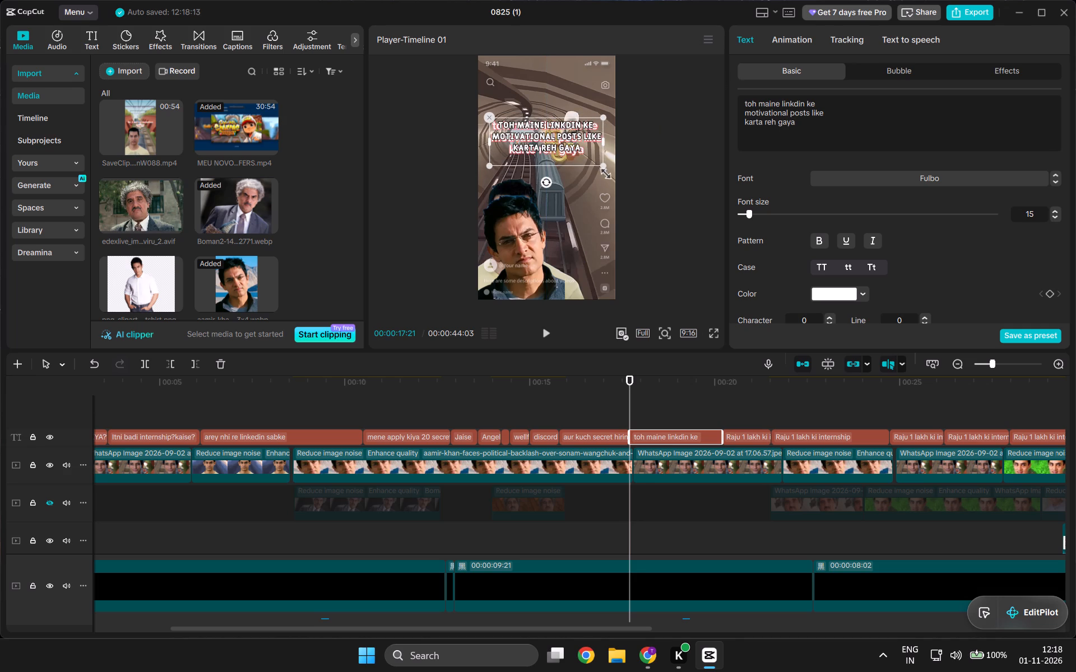
left_click_drag(602, 167, 610, 169)
left_click(559, 124)
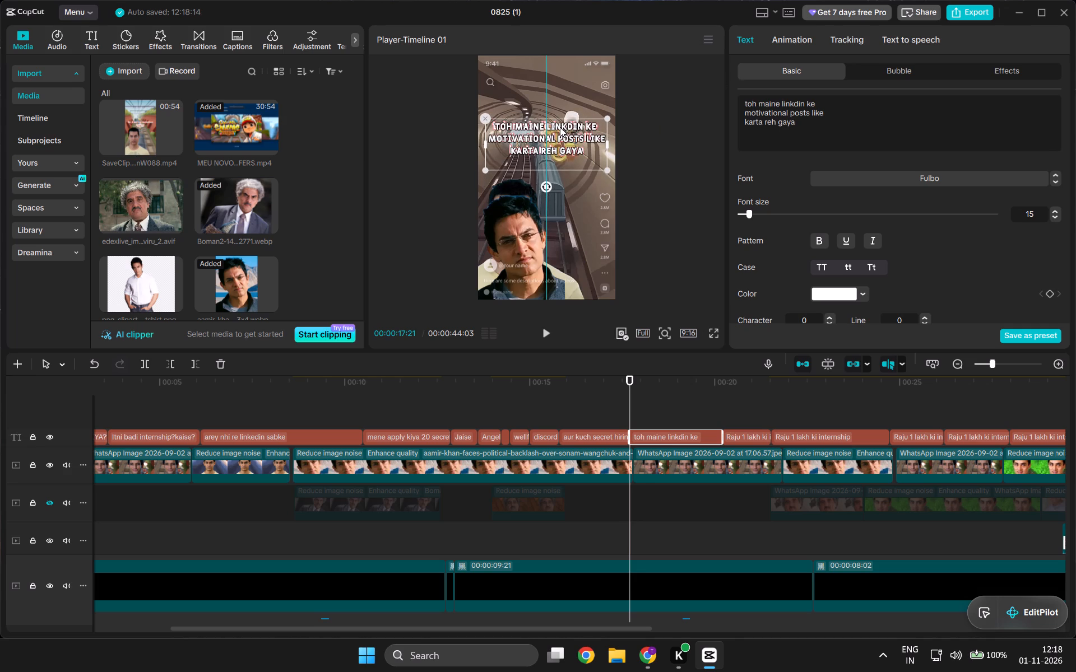
Trim the end of the "toh maine linkdin ke" caption to about 20:03 and extend the following caption's start back to meet it.
left_click(549, 330)
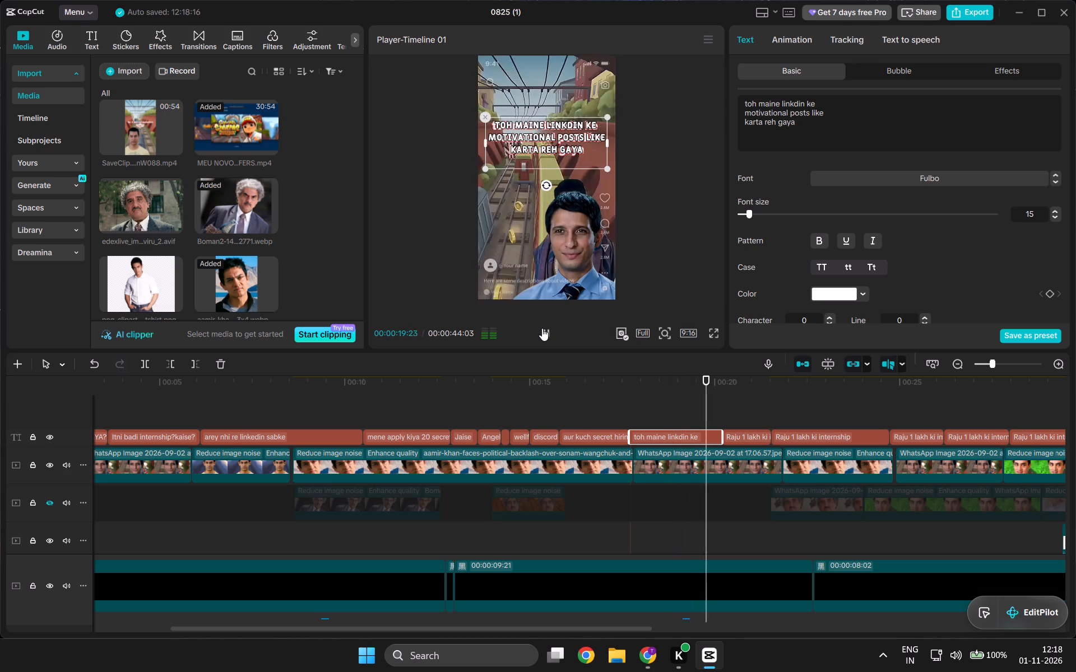
left_click(542, 328)
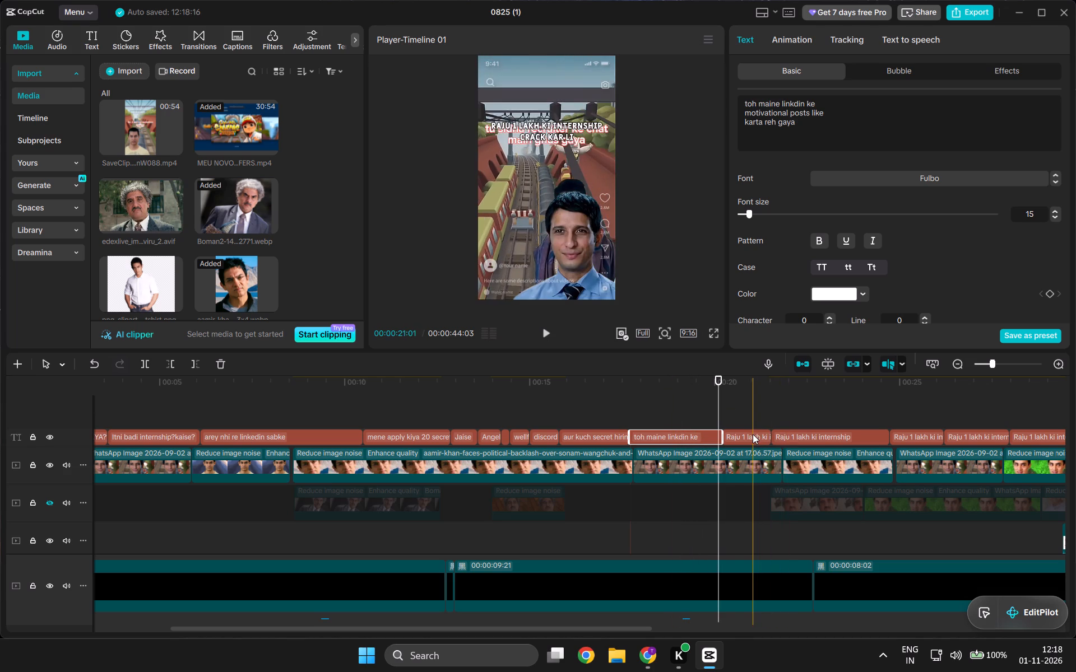
left_click(197, 366)
left_click(732, 435)
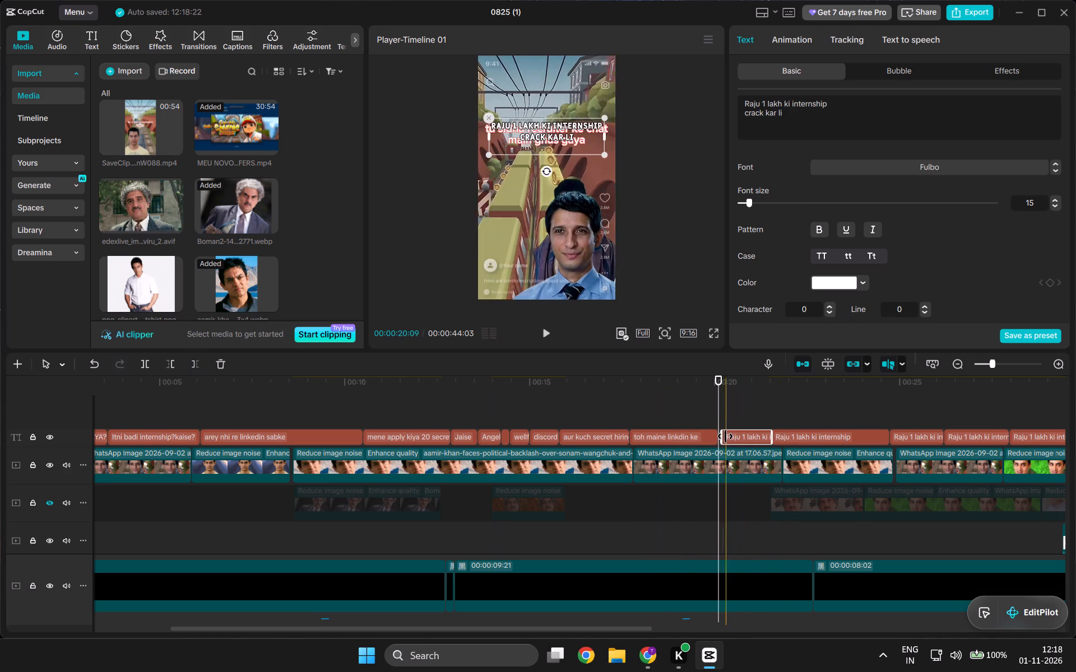
left_click_drag(725, 437, 694, 438)
Replace the caption starting at about 20:03 with "or tu sidha recruiter ke / chat me ghus gaya?" on two lines and slightly enlarge it.
left_click_drag(818, 116, 739, 92)
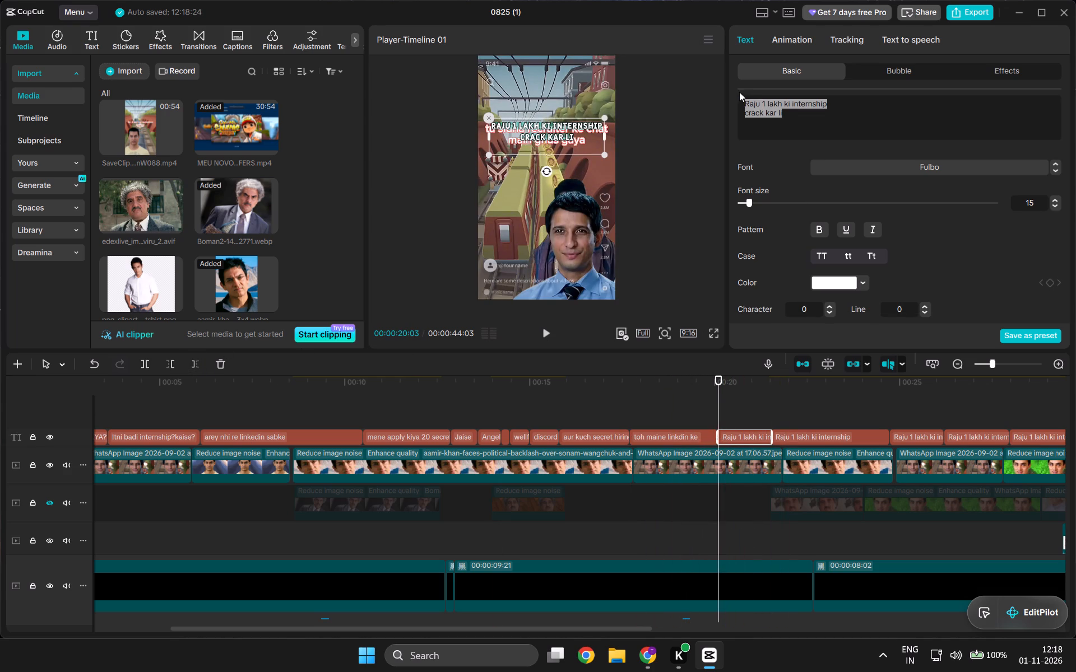
left_click_drag(739, 92, 738, 91)
key("BackSpace")
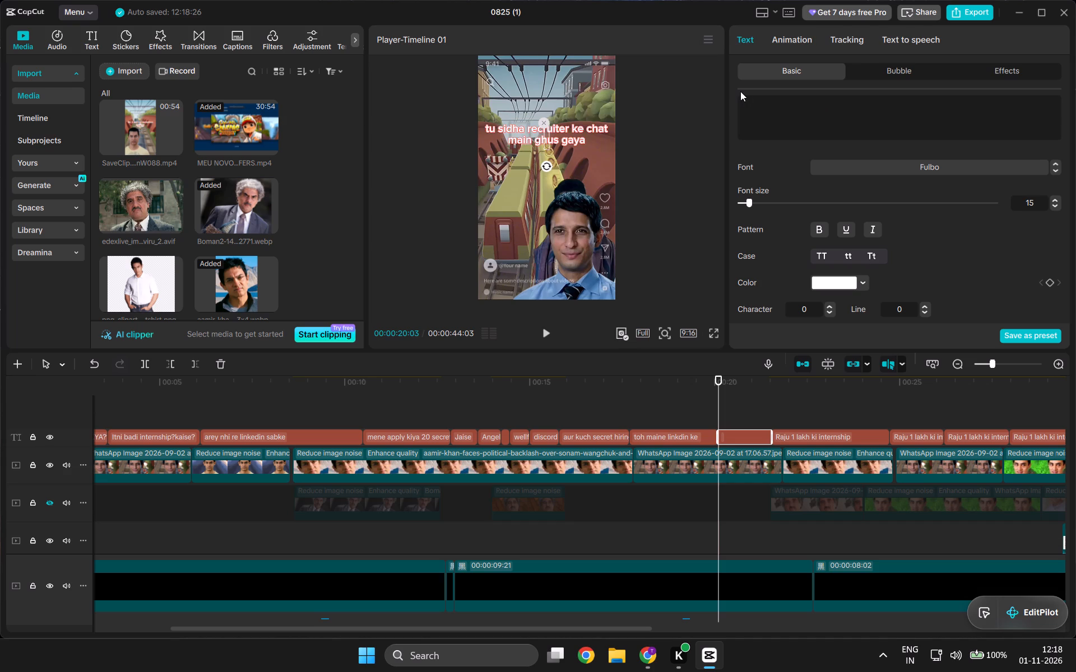
type("or tu sidha recruiter ke")
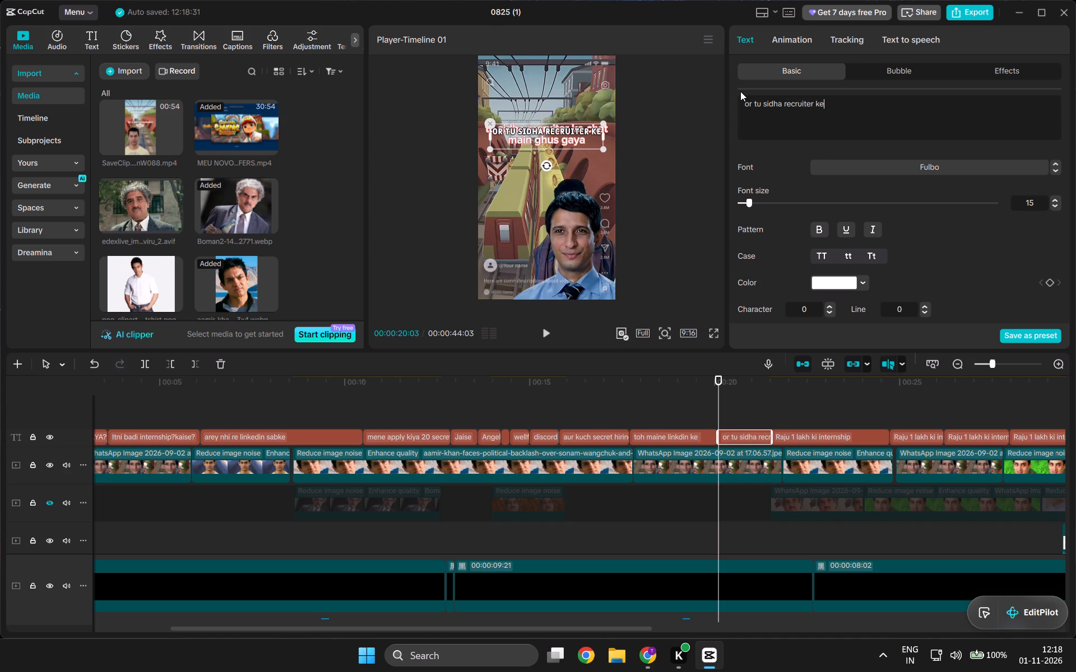
key("Return")
type("chat me k")
key("BackSpace")
type("ghus gaya?")
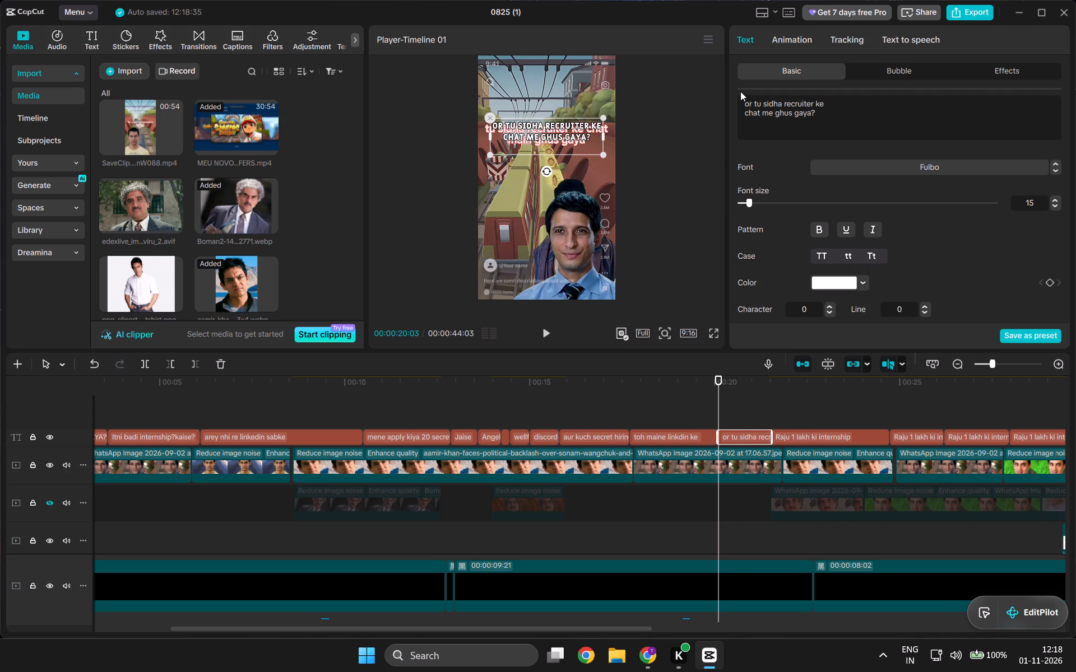
left_click_drag(602, 155, 610, 157)
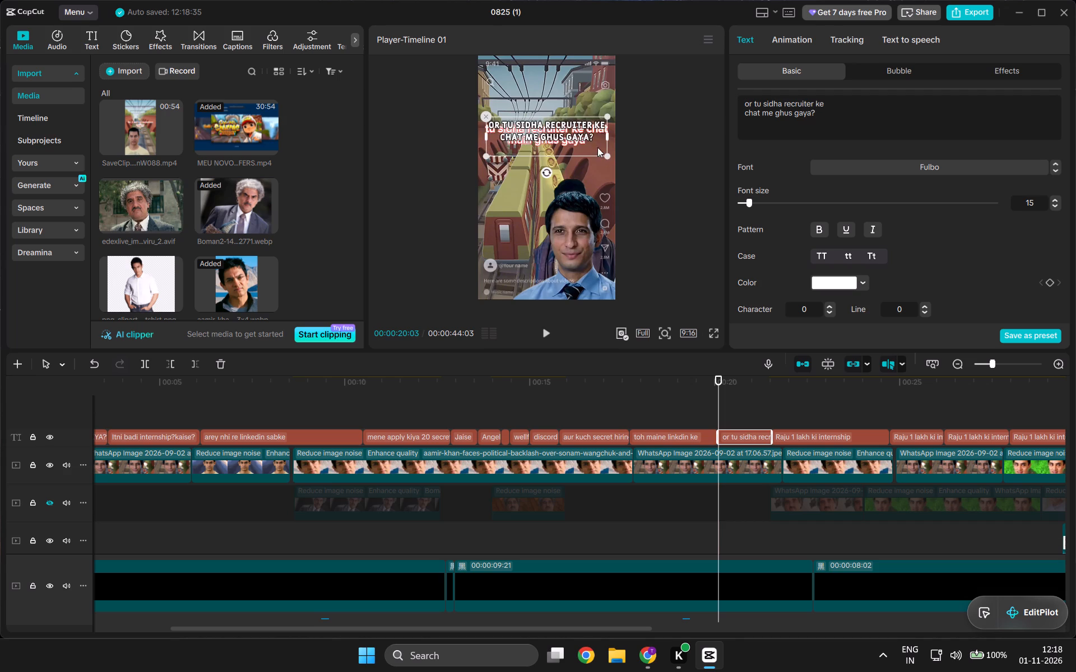
left_click(549, 120)
Replace the placeholder text of the caption at about 21:21 with "bilkul".
left_click(540, 335)
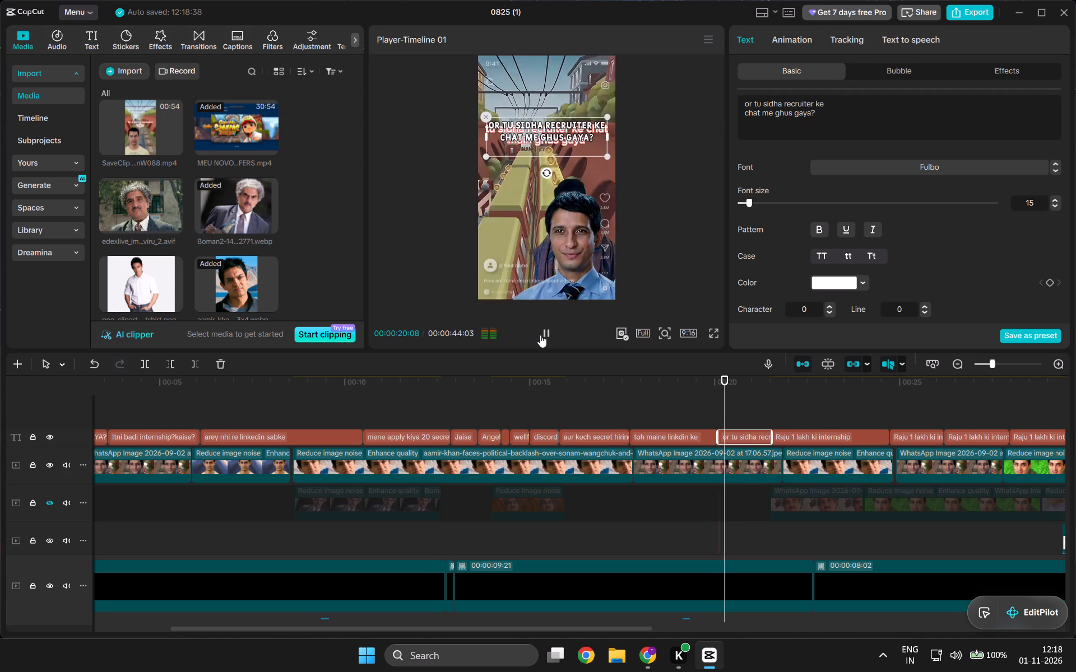
left_click(540, 335)
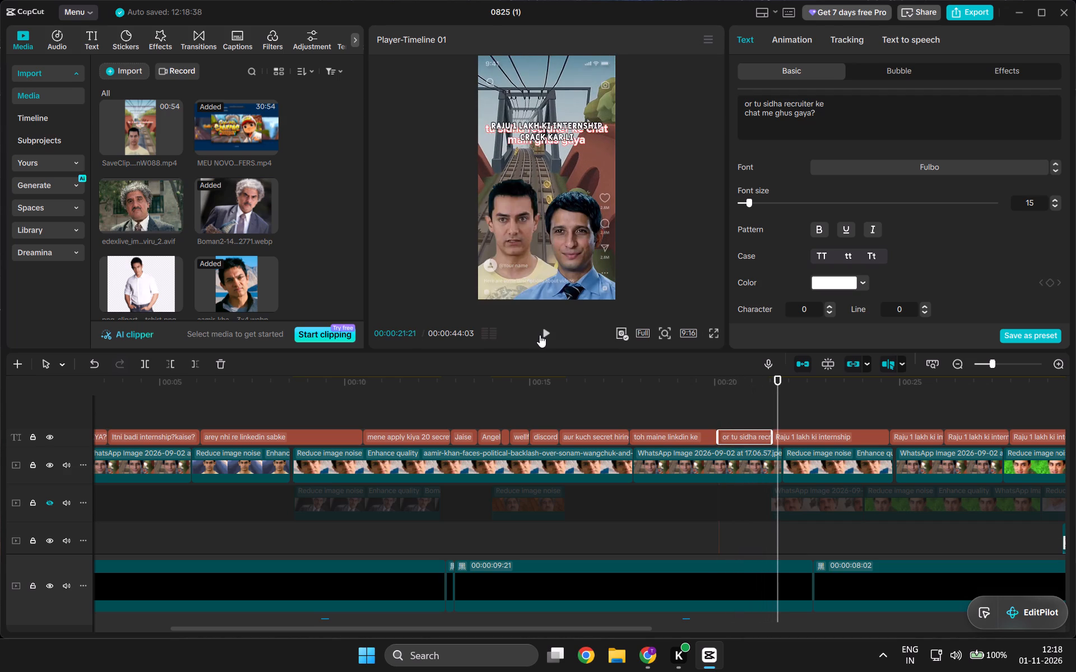
left_click(832, 435)
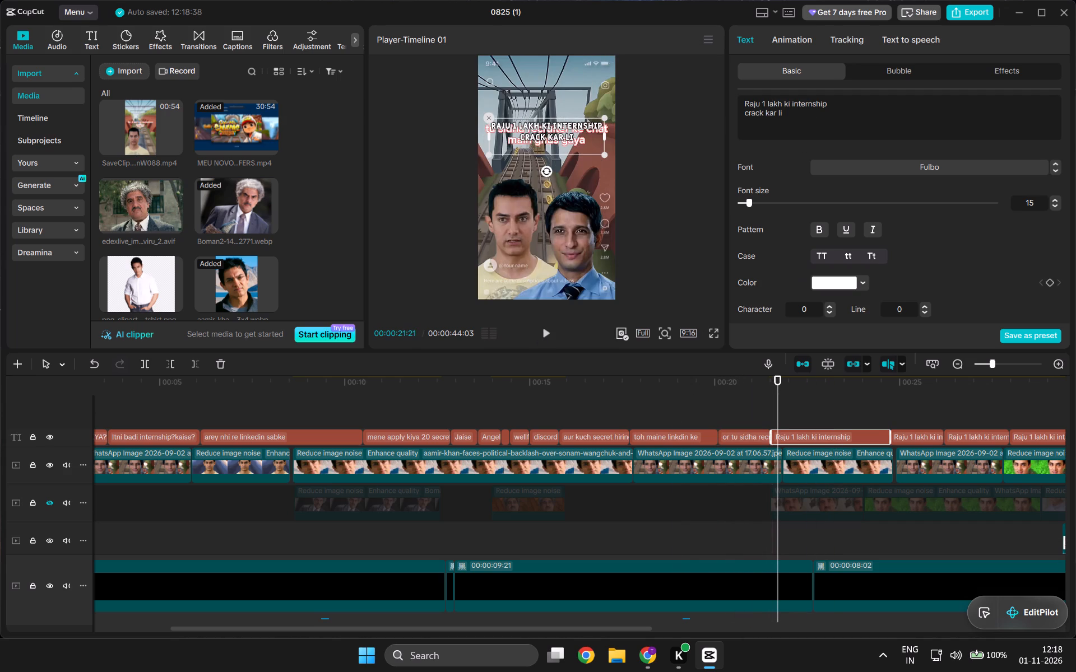
left_click_drag(801, 113, 721, 81)
key("BackSpace")
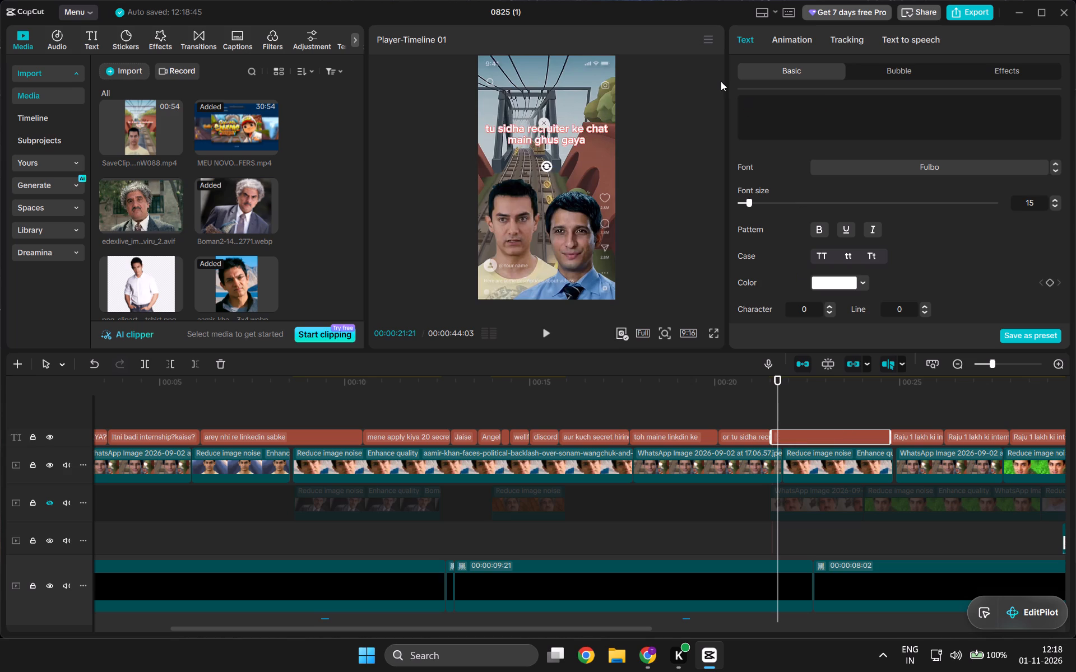
double_click(546, 329)
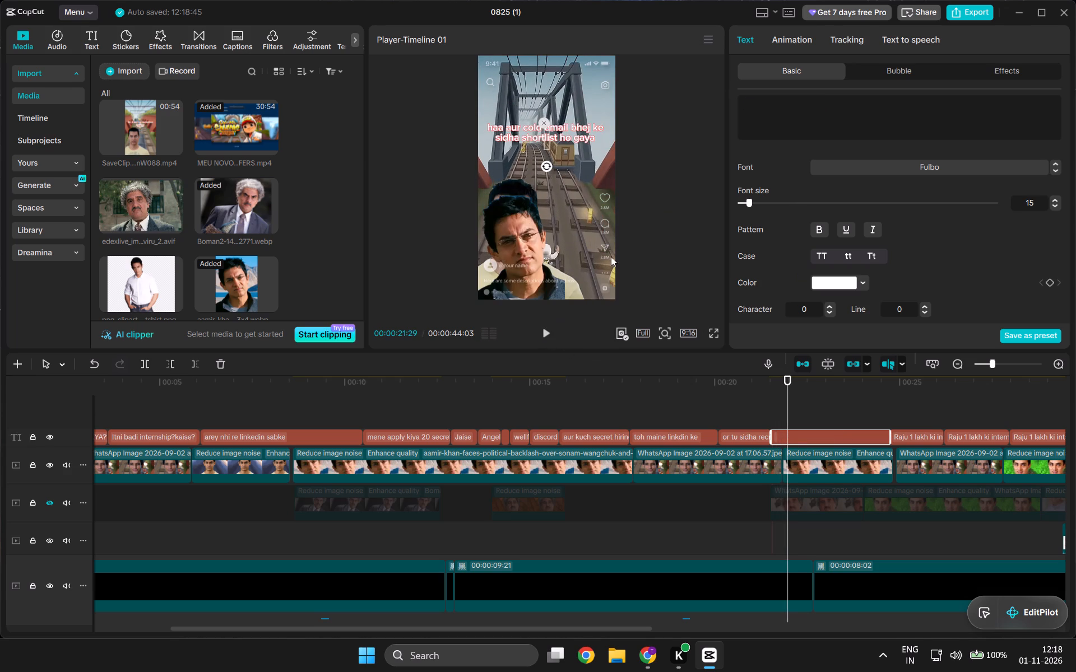
left_click(837, 115)
key("BackSpace")
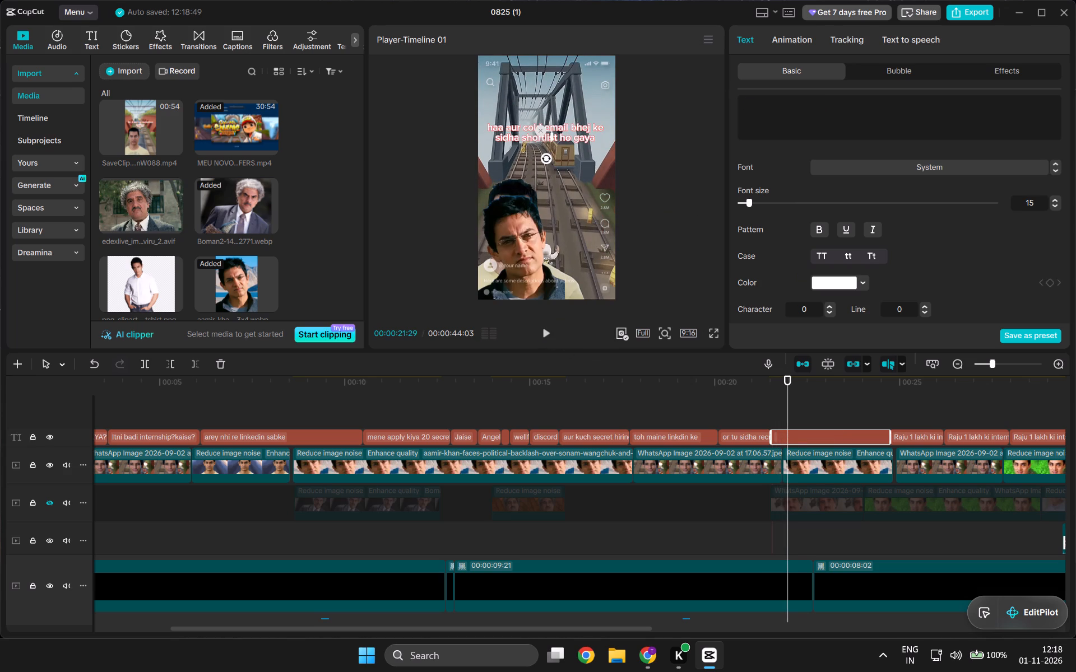
type("bilkul")
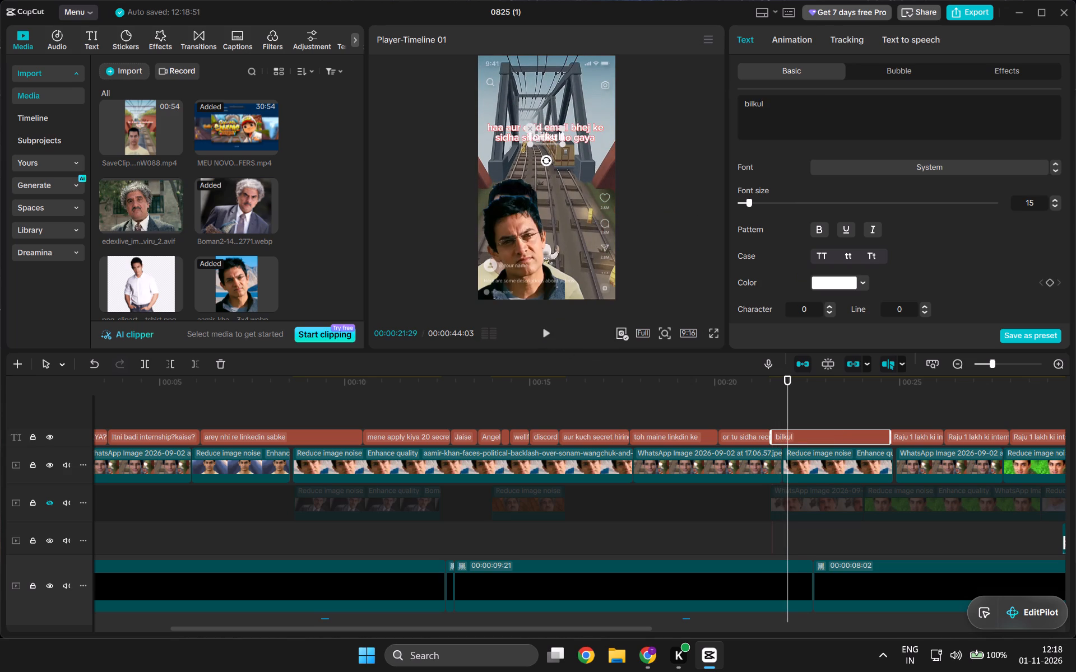
Complete the "bilkul" caption as "bilkul, or cold email / bhej ke sidha shortlist / ho gaya" on three lines, following the audio.
left_click(547, 330)
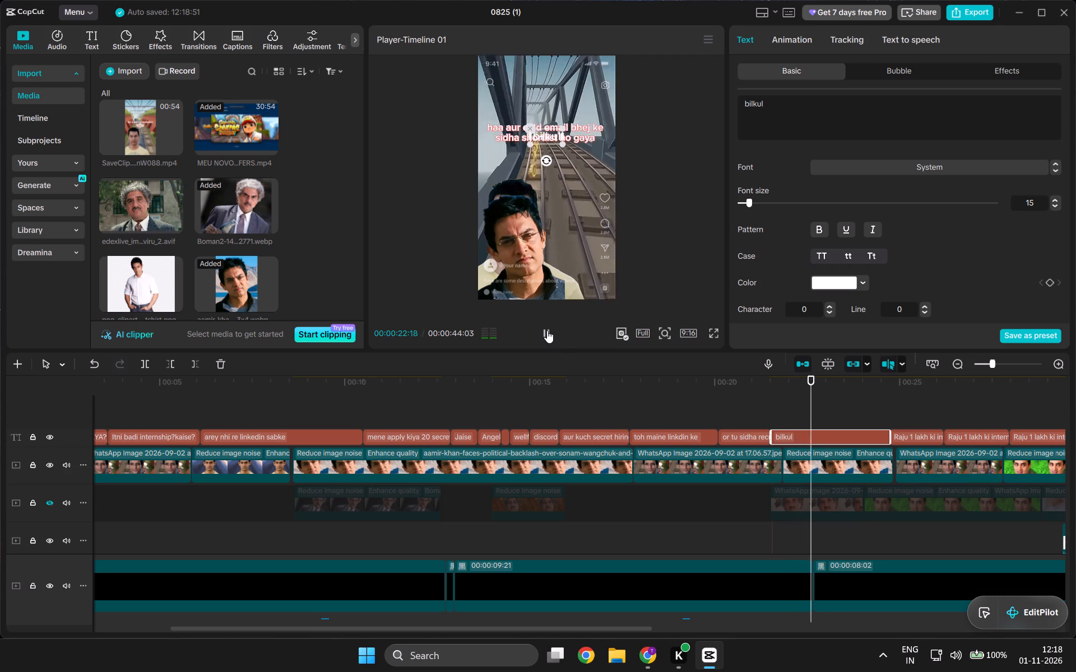
left_click(547, 330)
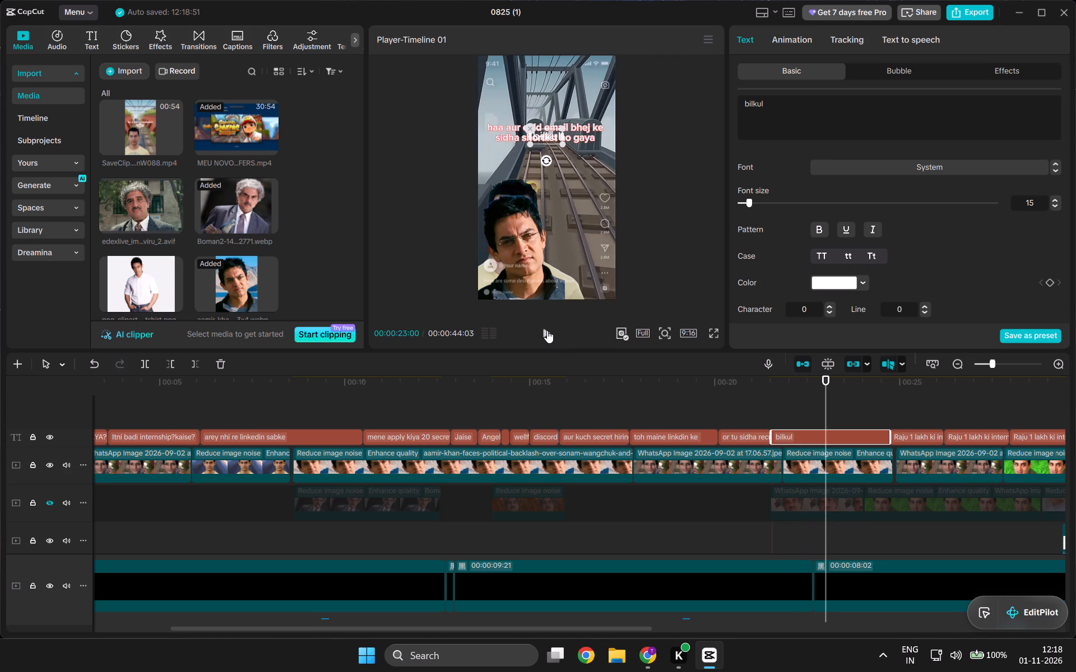
type(",")
key("space")
left_click(547, 331)
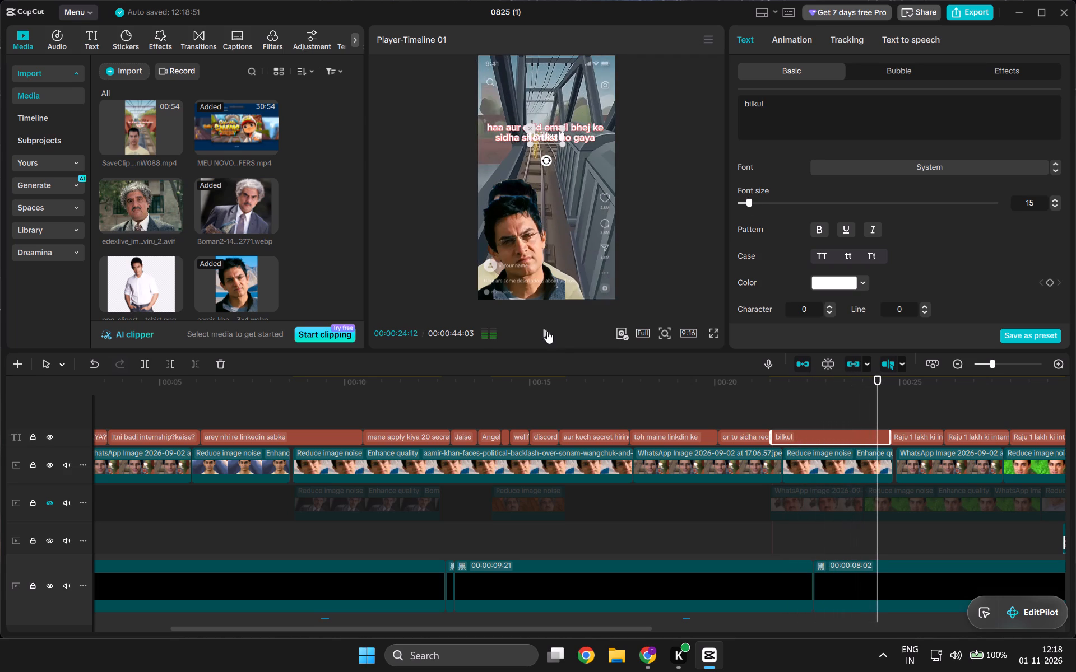
left_click(818, 99)
left_click(824, 100)
left_click(829, 106)
type(", au")
key("BackSpace")
key("BackSpace")
type("or cold email b")
key("BackSpace")
key("Return")
type("bhej ke sidha shro")
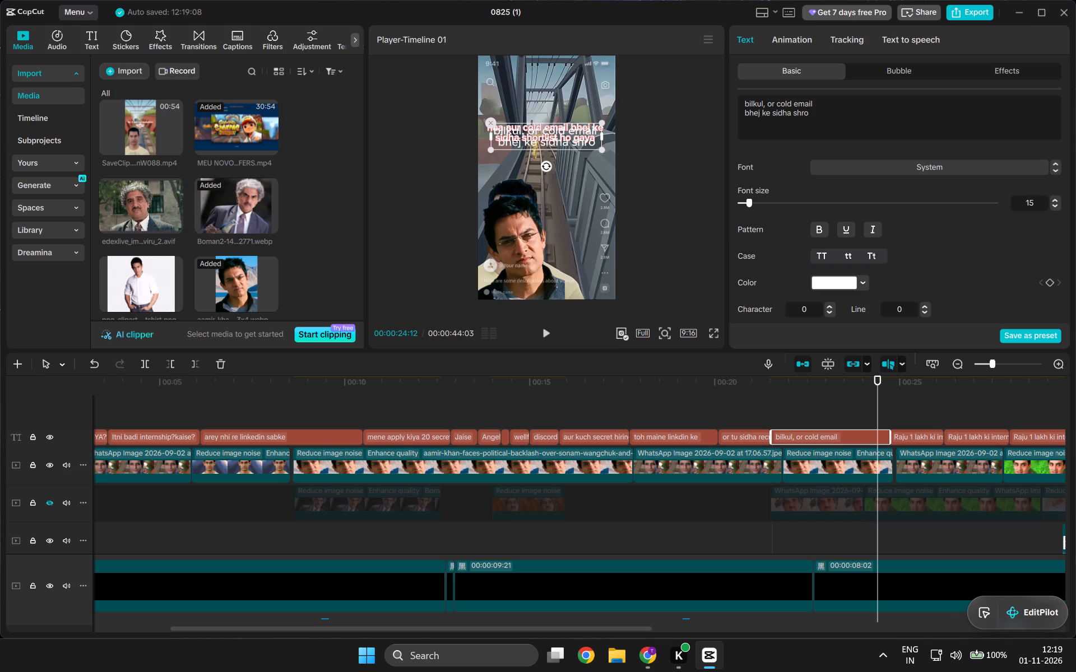
key("BackSpace")
key("BackSpace")
type("ortlist")
key("Return")
type("ho gaya")
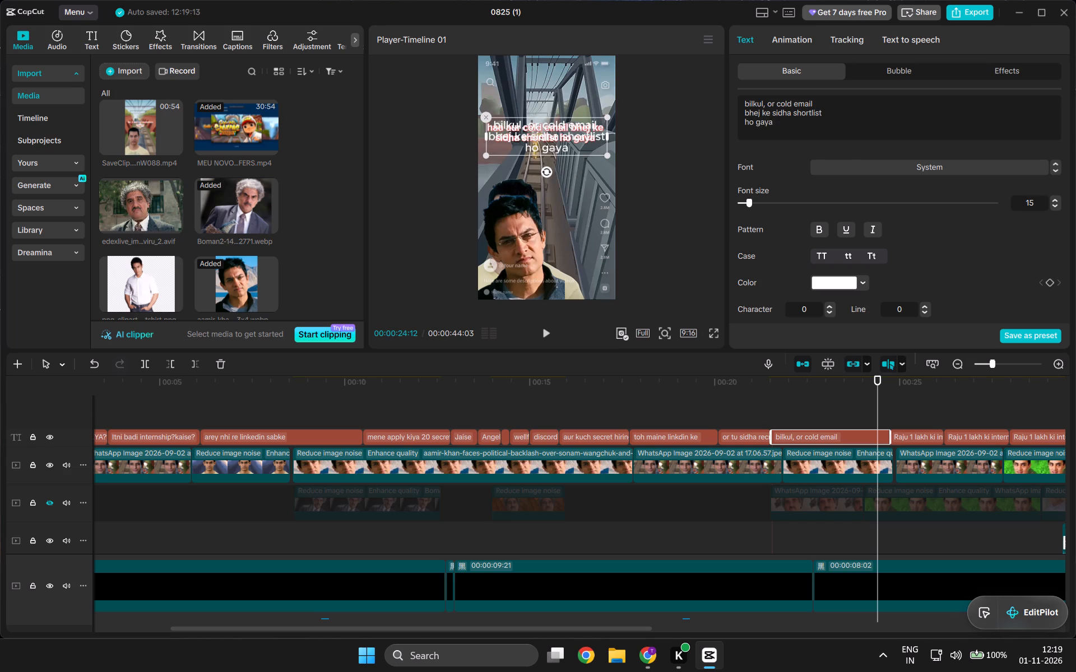
Set the "bilkul, or cold email" caption's font to Fulbo and apply the white preset style with black outline.
left_click(887, 168)
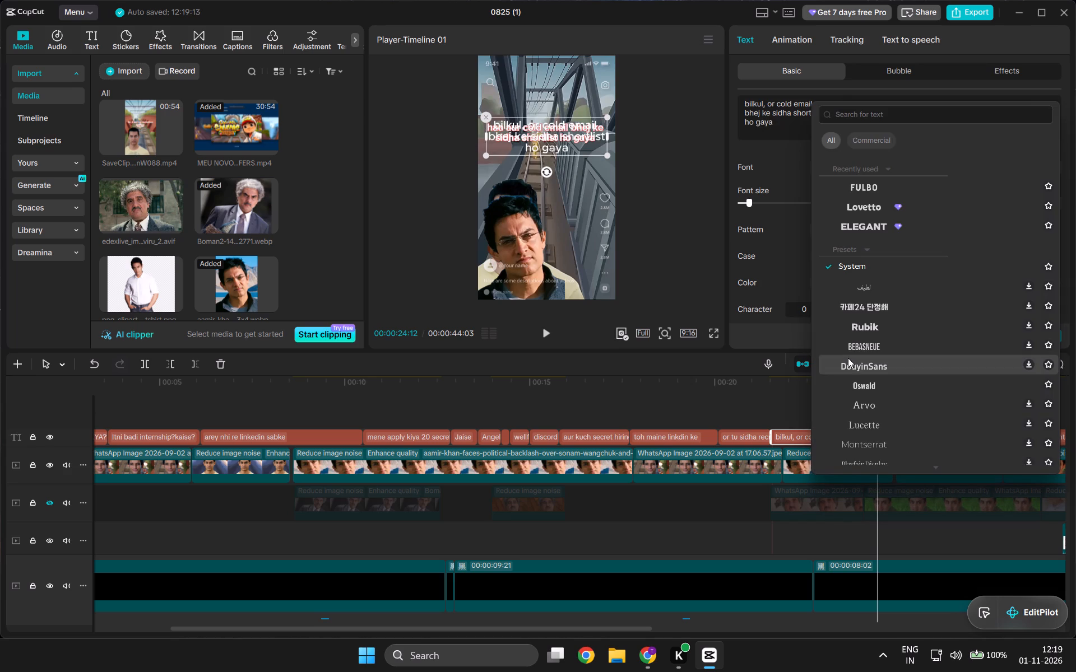
scroll(936, 225, "up", 1)
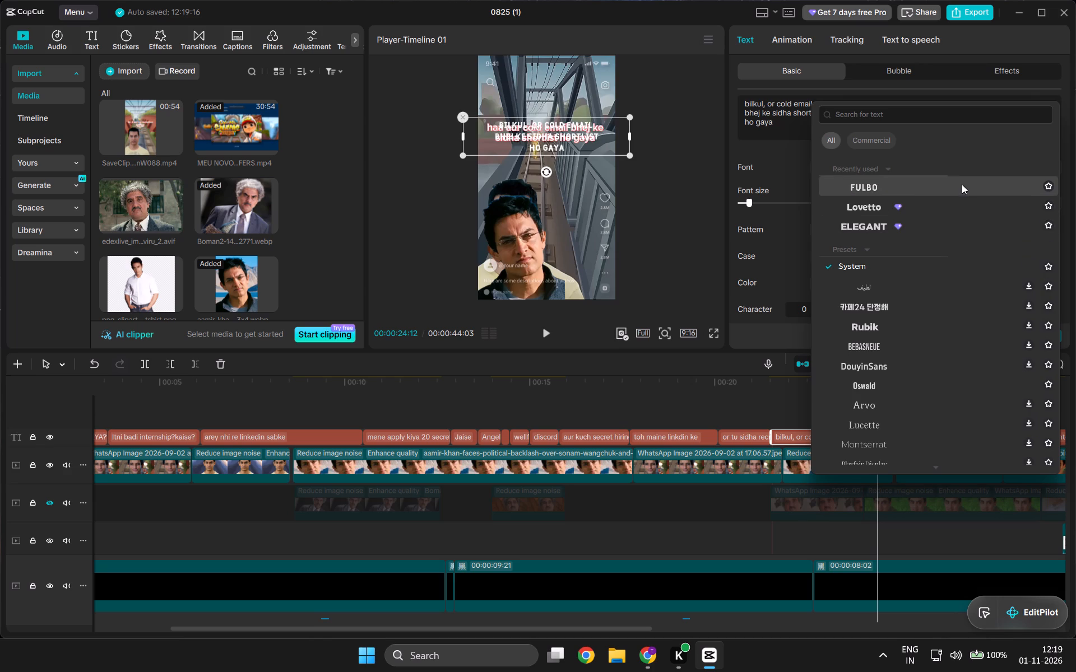
left_click(963, 186)
left_click(605, 152)
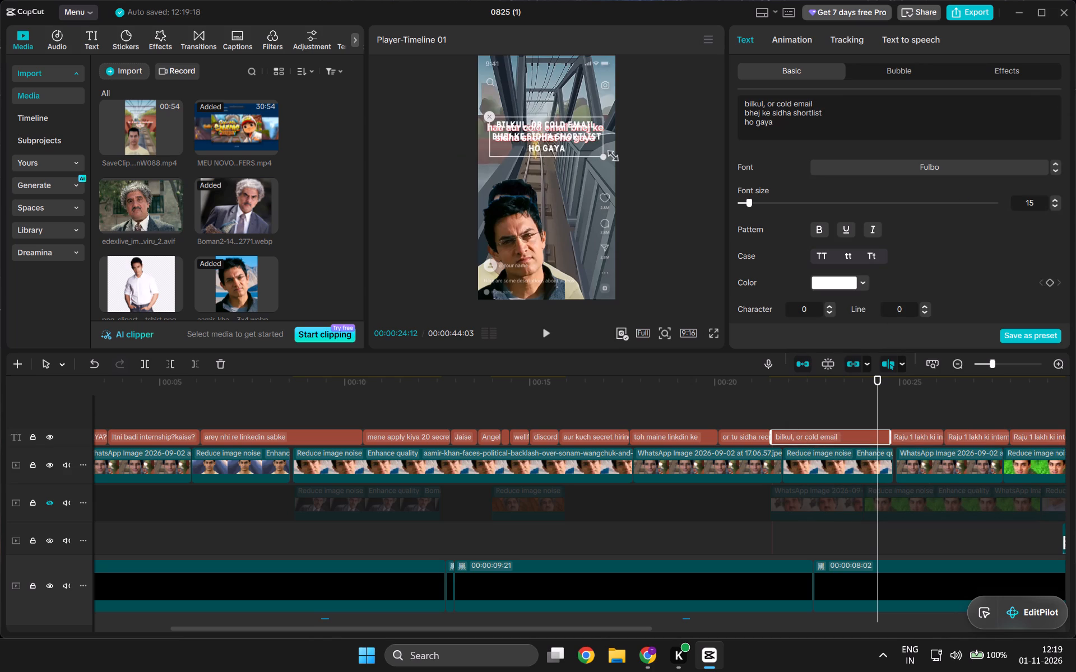
scroll(795, 245, "down", 2)
left_click(795, 274)
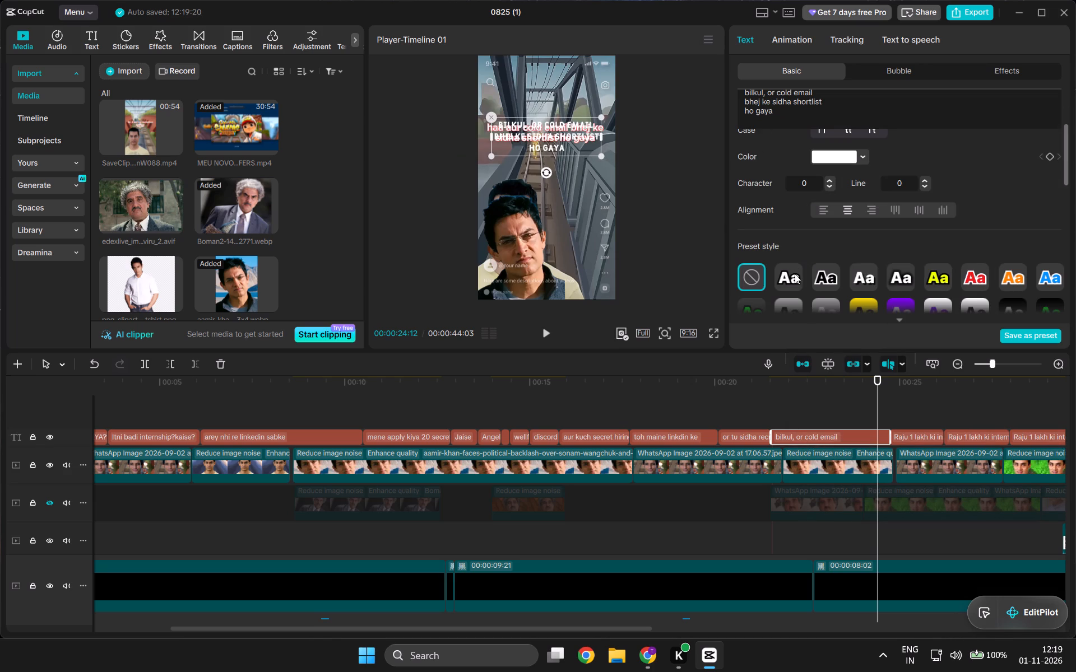
Replace the caption at about 24:29 with "mujhe bhi bhej bhai" and enlarge it to cover the burned-in caption's width.
left_click(551, 330)
left_click(551, 330)
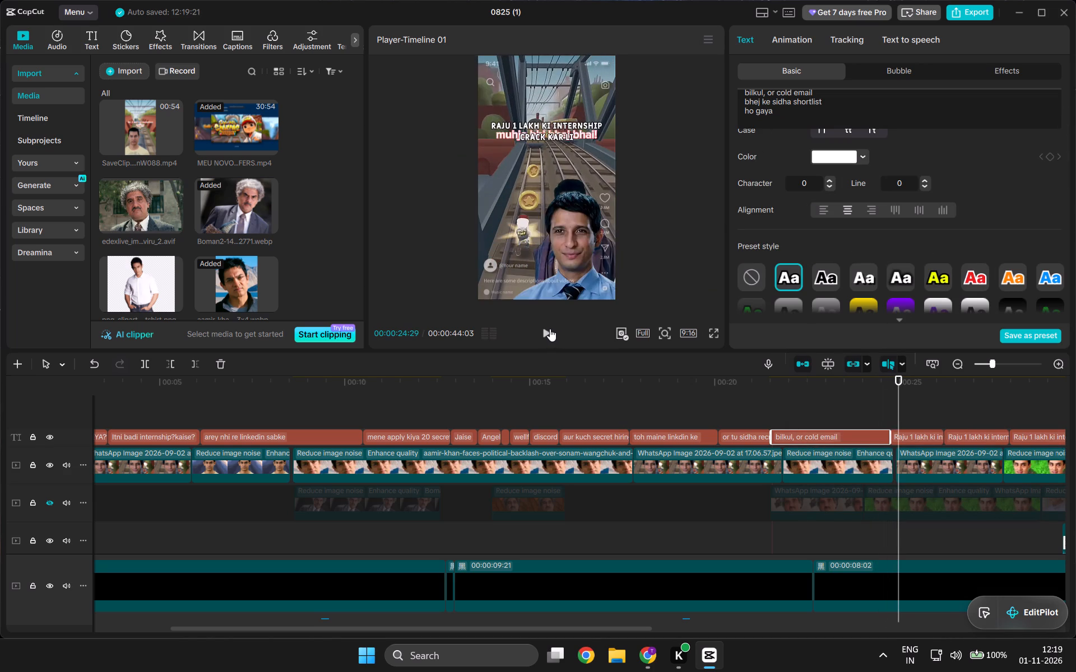
left_click(919, 433)
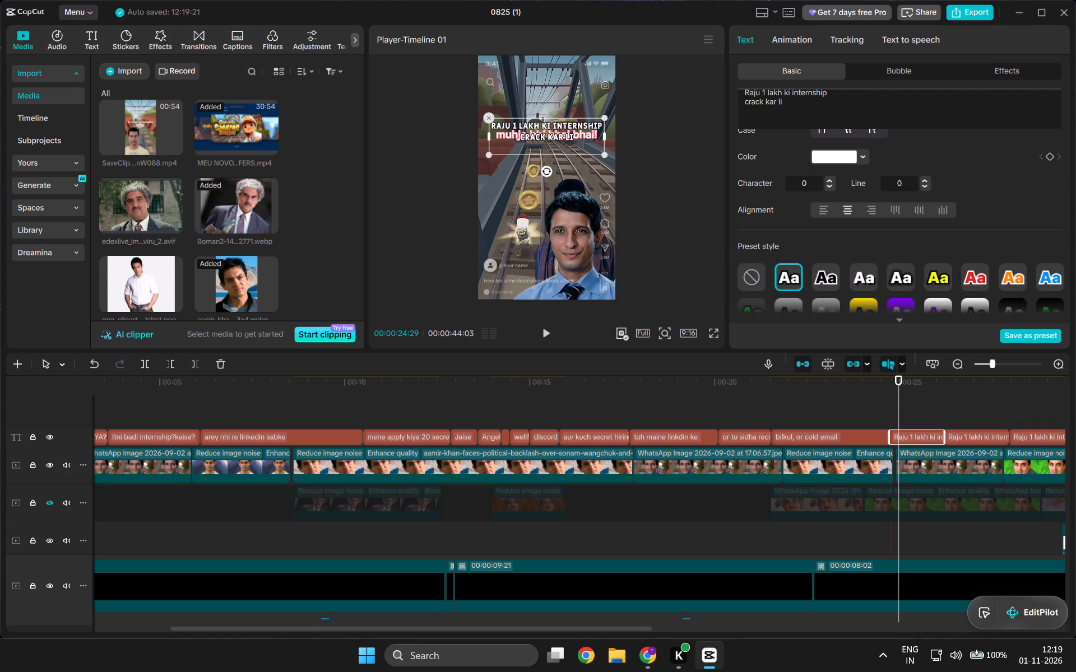
left_click_drag(834, 102, 636, 32)
key("BackSpace")
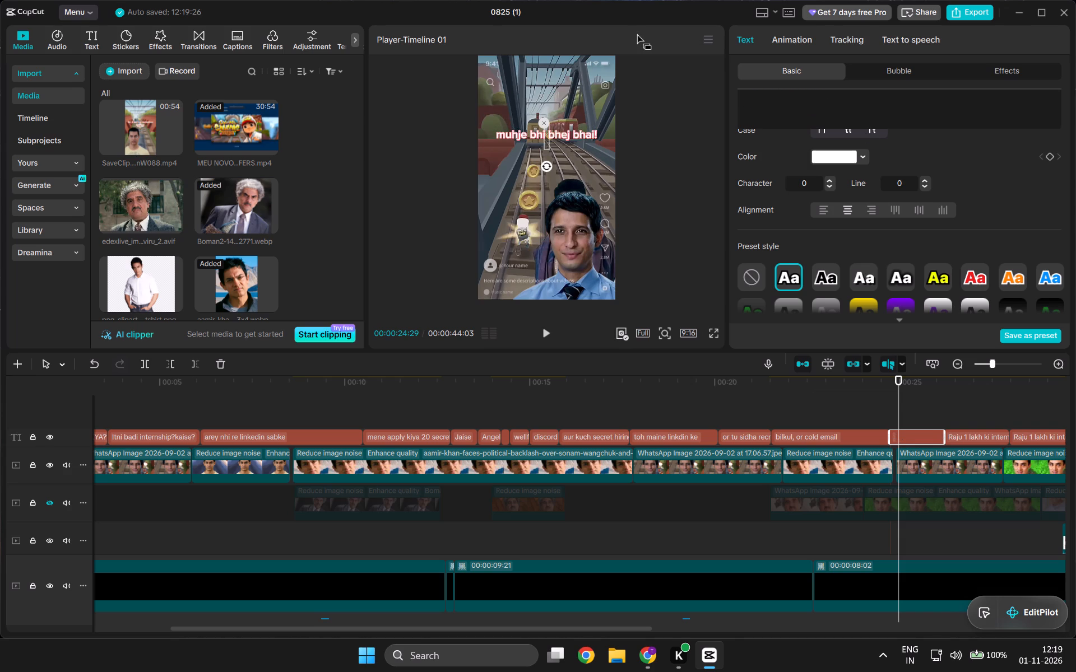
key("m")
key("u")
key("j")
key("h")
key("e")
key("space")
key("b")
key("h")
key("i")
key("space")
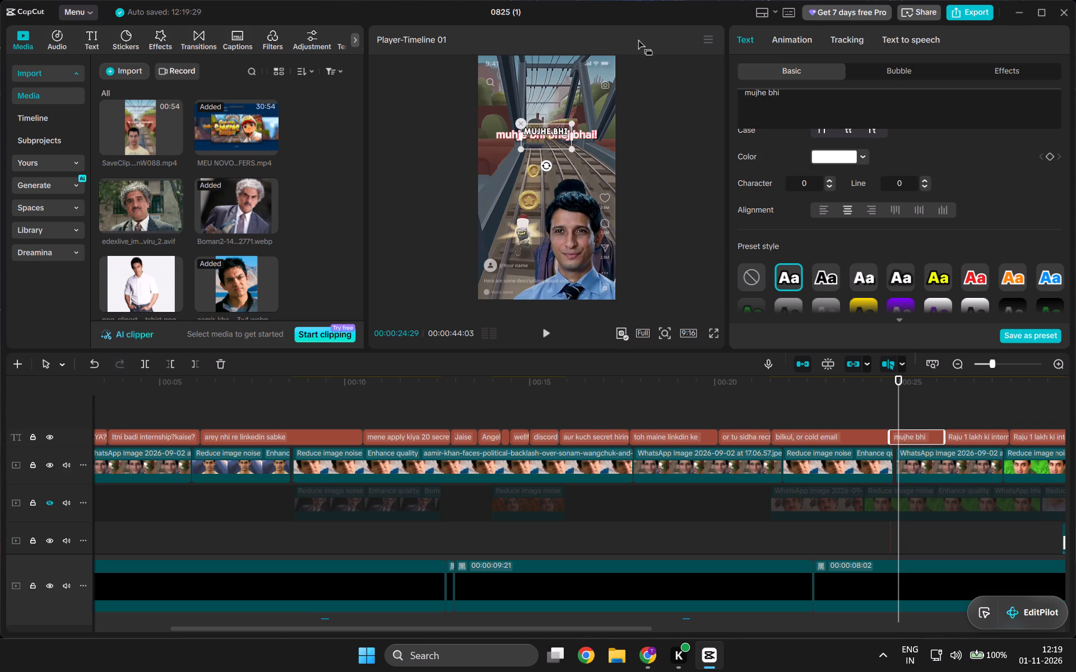
key("b")
key("h")
key("e")
key("j")
key("space")
key("b")
key("h")
key("a")
key("i")
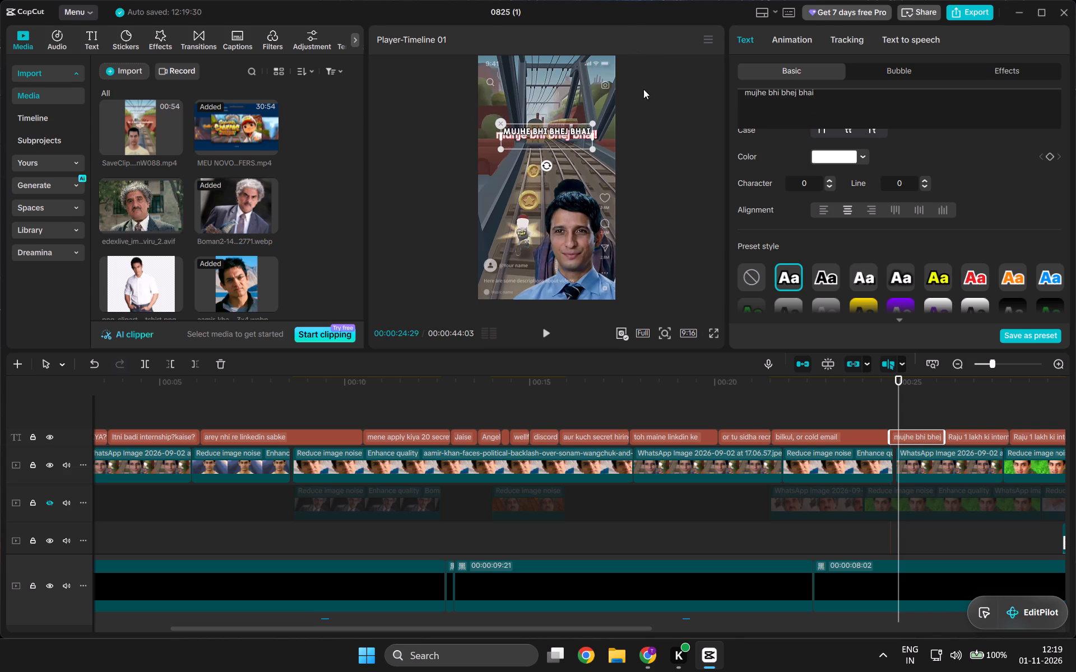
left_click_drag(589, 149, 609, 153)
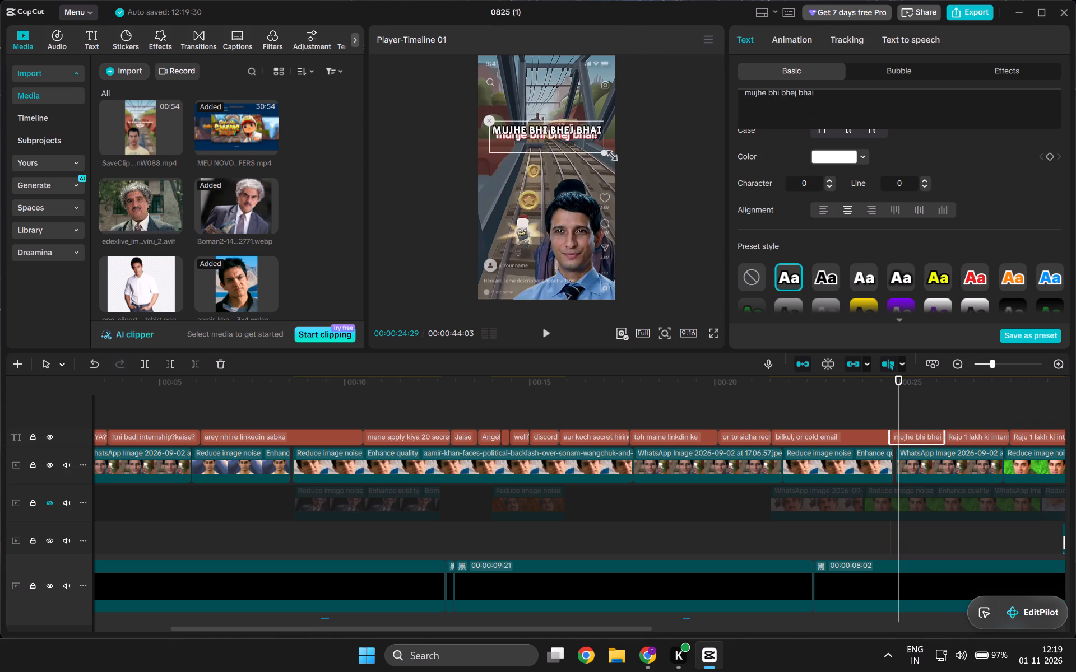
left_click_drag(609, 153, 607, 153)
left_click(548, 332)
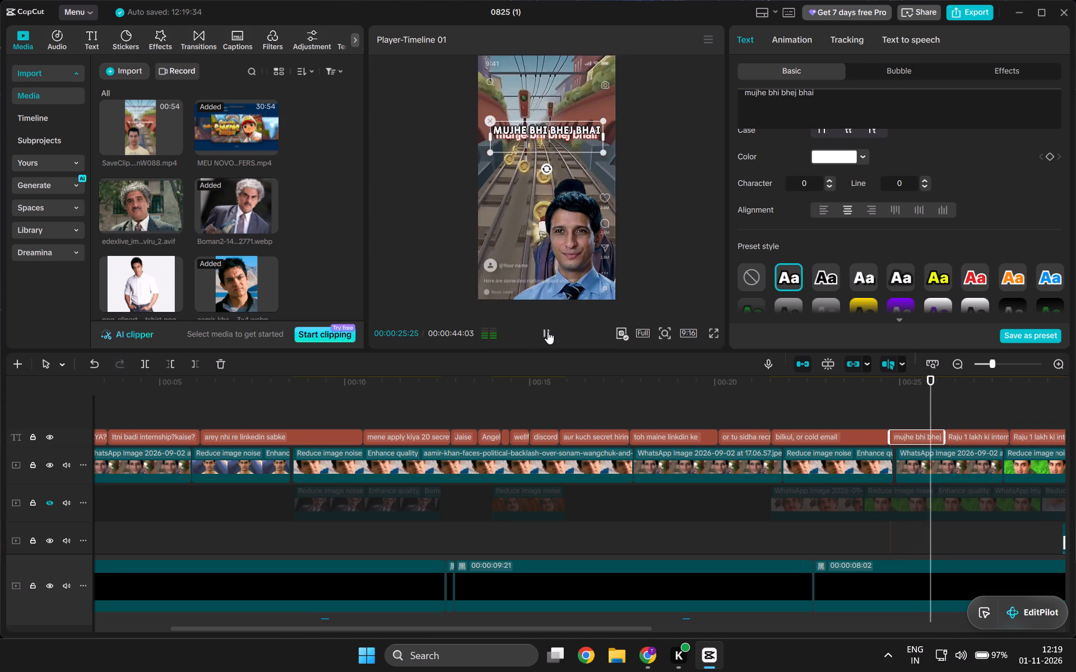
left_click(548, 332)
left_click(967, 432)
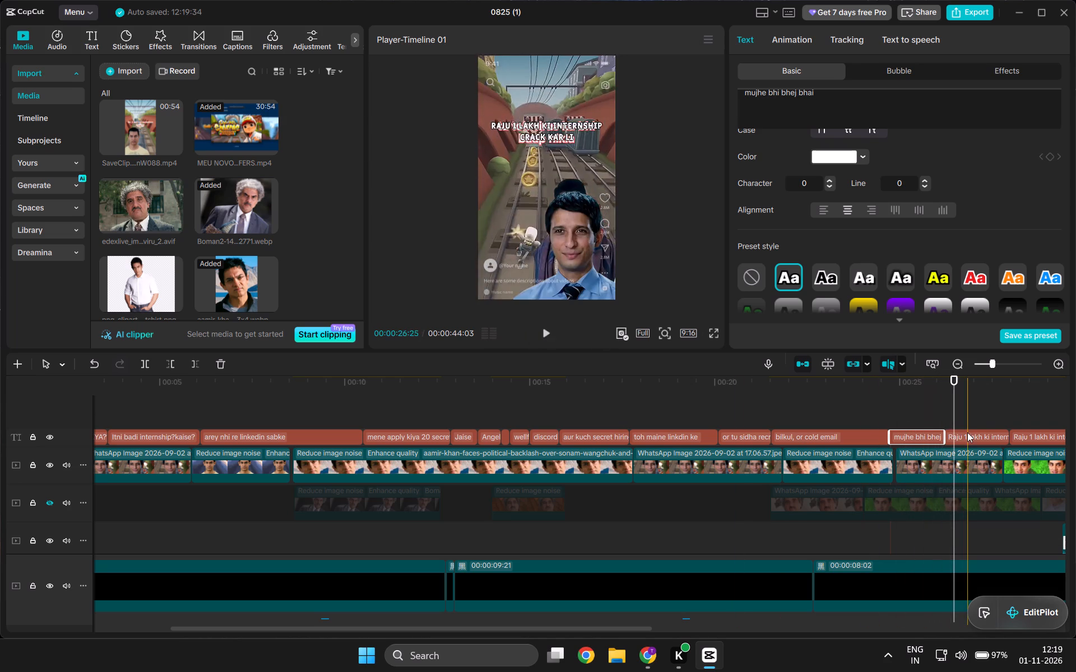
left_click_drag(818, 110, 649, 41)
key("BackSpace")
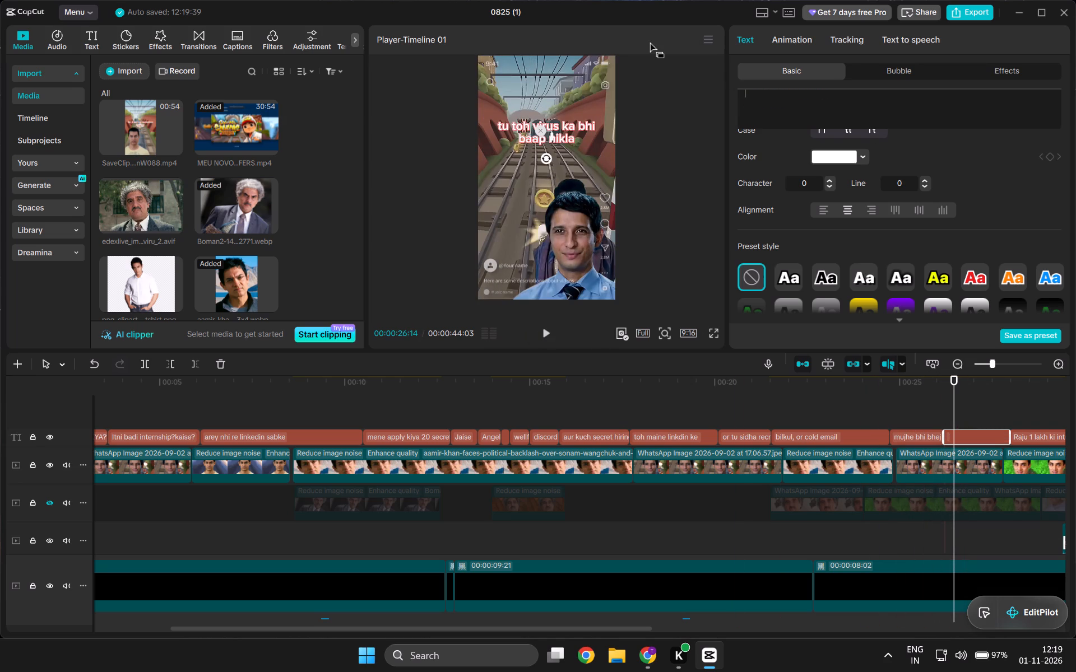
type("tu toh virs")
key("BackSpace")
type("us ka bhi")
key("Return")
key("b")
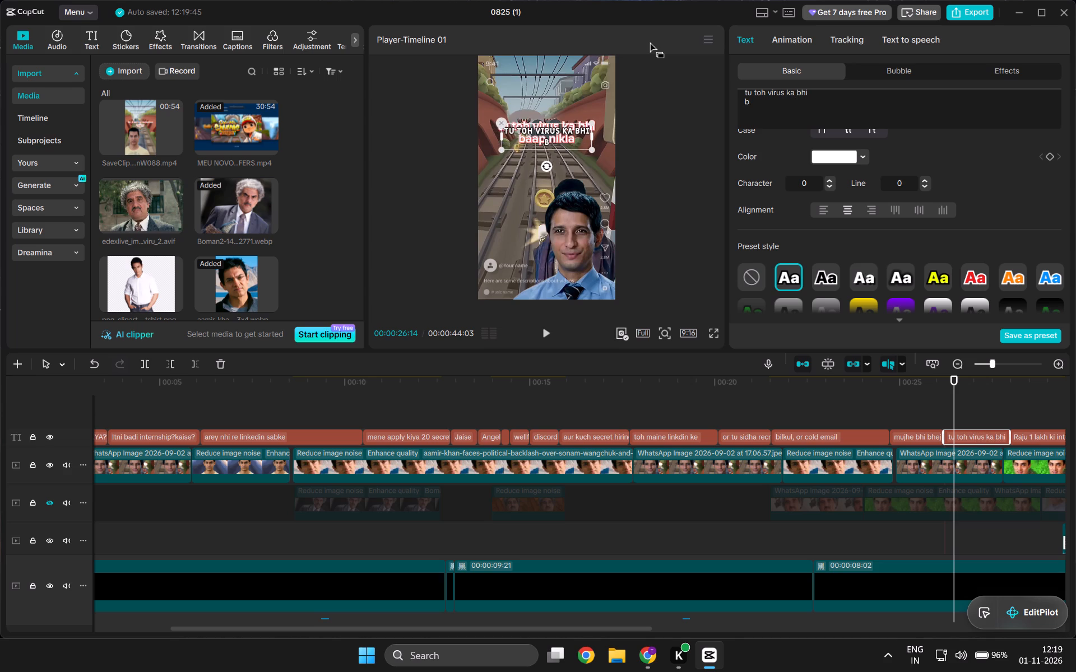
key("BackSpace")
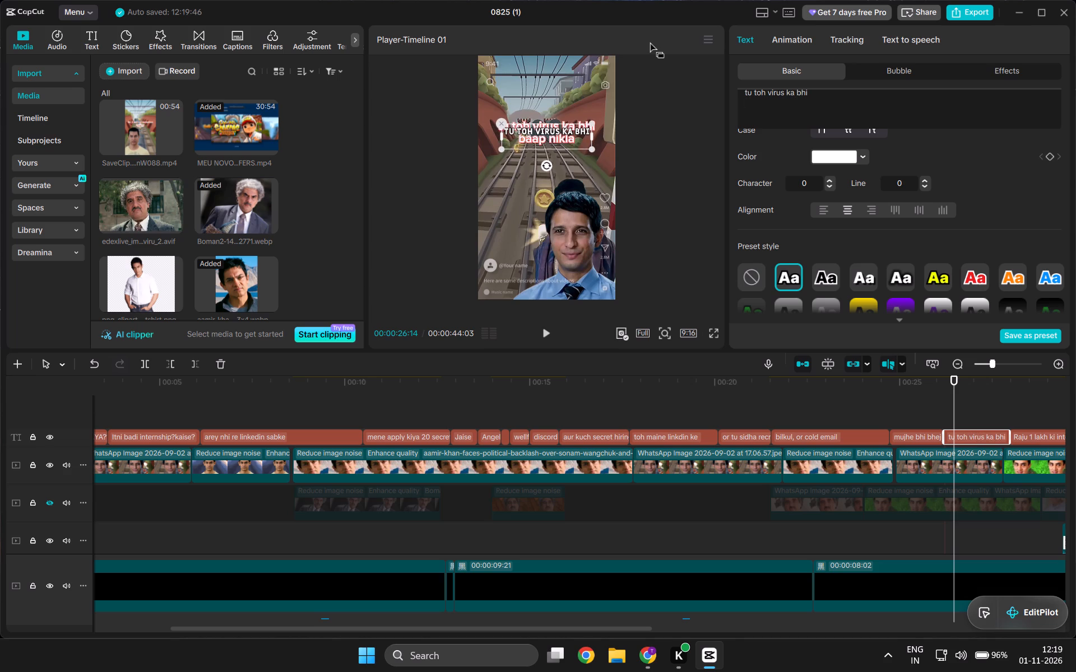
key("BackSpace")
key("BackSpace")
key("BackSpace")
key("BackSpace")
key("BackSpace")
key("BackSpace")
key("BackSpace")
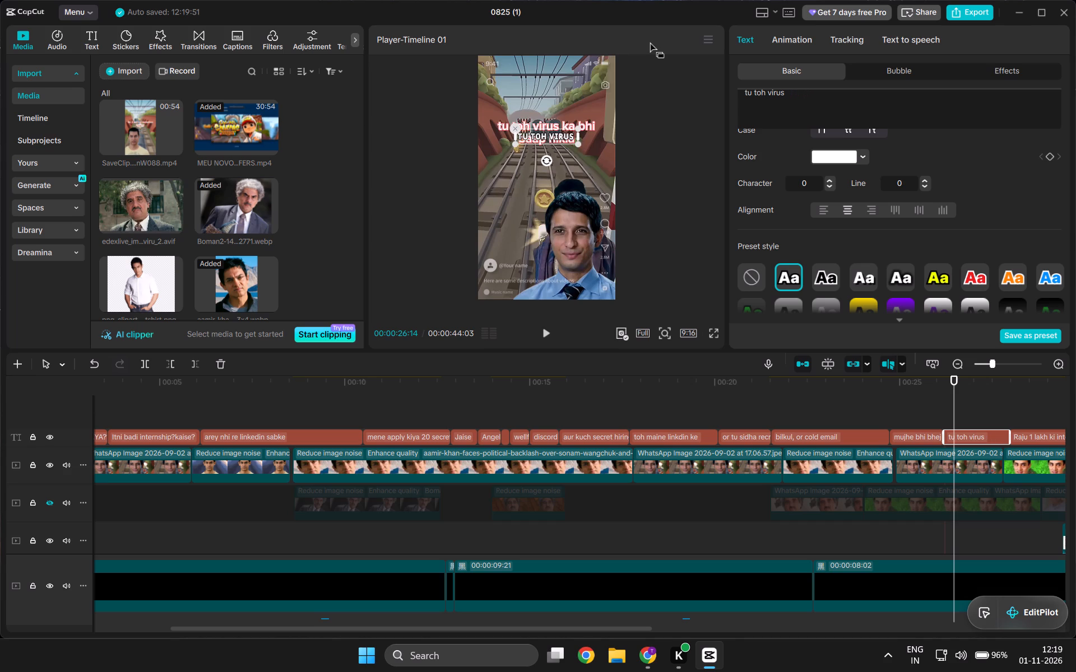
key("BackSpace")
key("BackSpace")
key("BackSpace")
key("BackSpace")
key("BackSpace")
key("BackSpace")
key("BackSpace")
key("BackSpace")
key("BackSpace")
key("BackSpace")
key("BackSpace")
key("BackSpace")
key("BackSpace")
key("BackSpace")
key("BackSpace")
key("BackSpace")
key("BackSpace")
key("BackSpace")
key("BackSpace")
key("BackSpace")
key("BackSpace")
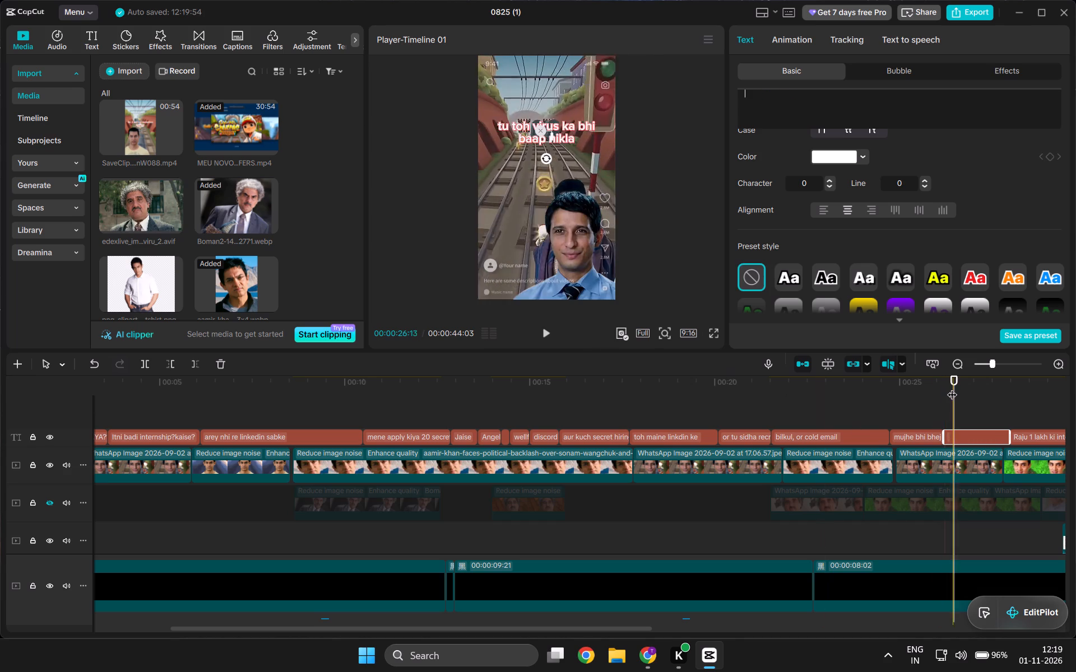
Split the fullstackbiryani video clip at 25:29 and 28:03 and delete the "tu toh virus ka bhi baap nikla" section between the cuts.
left_click_drag(952, 382, 898, 382)
key("space")
key("space")
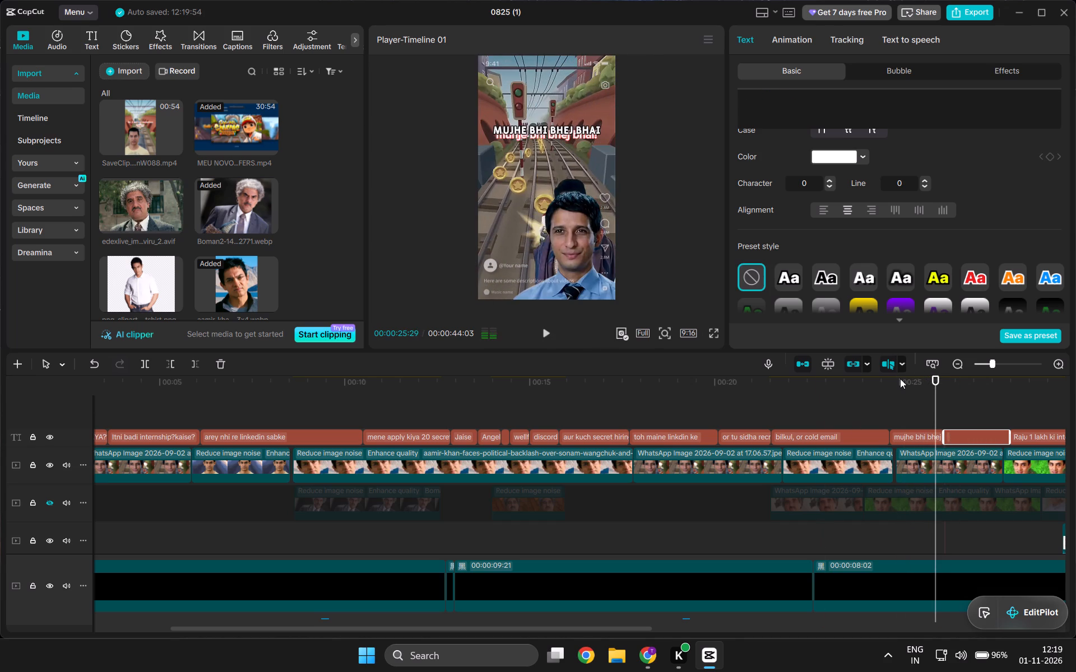
scroll(895, 464, "down", 20)
scroll(895, 464, "down", 4)
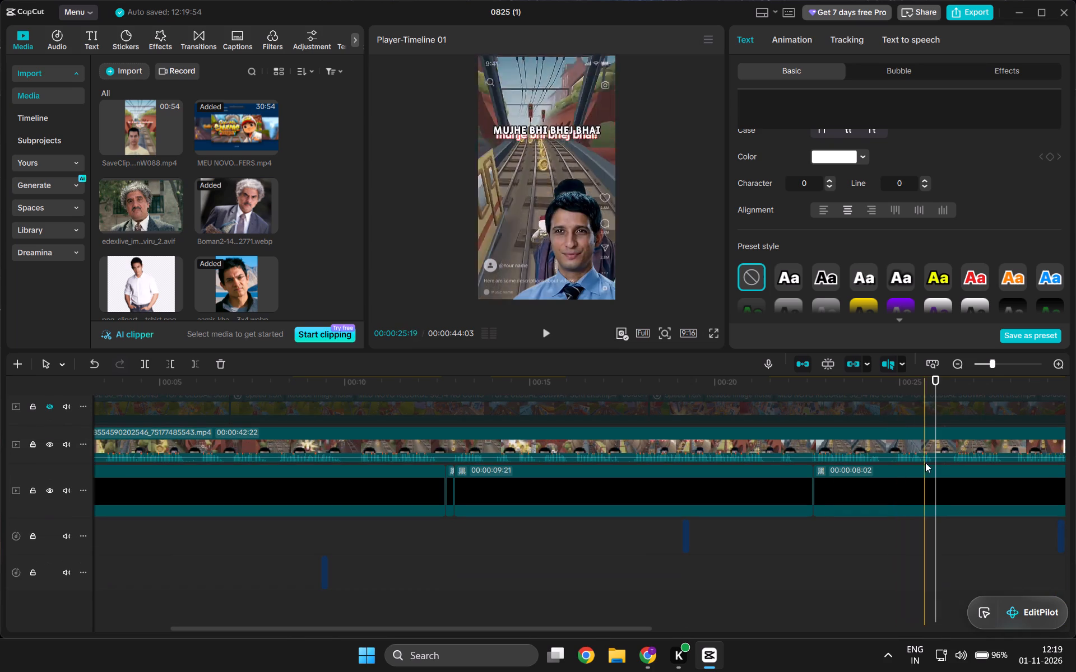
left_click(939, 440)
left_click(143, 363)
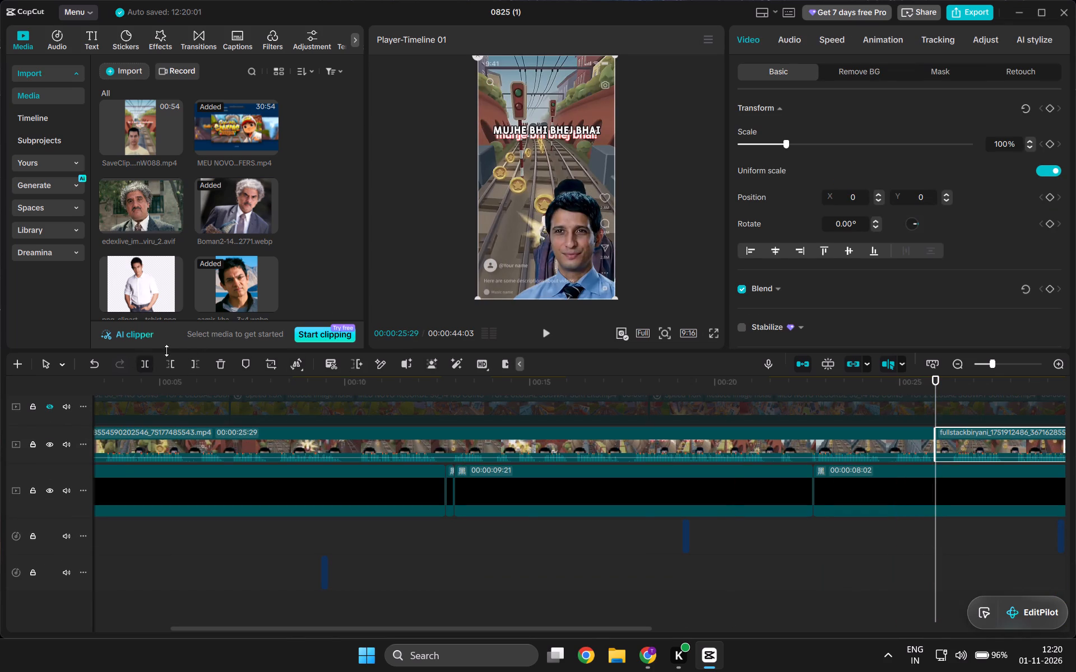
left_click(540, 332)
left_click(540, 332)
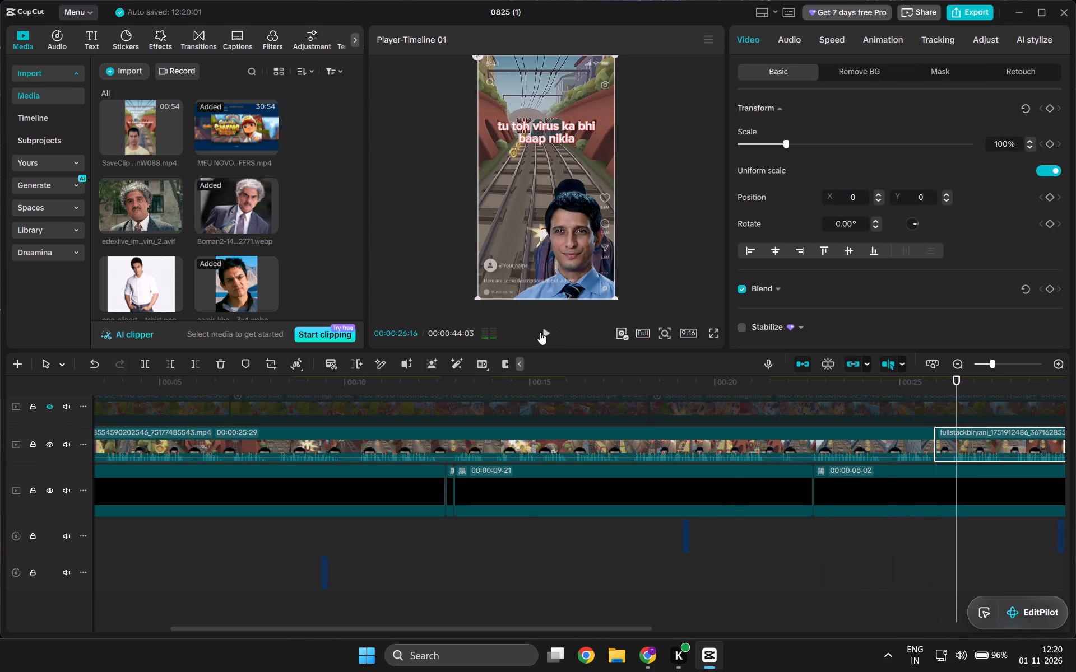
left_click(540, 332)
left_click(540, 332)
double_click(540, 332)
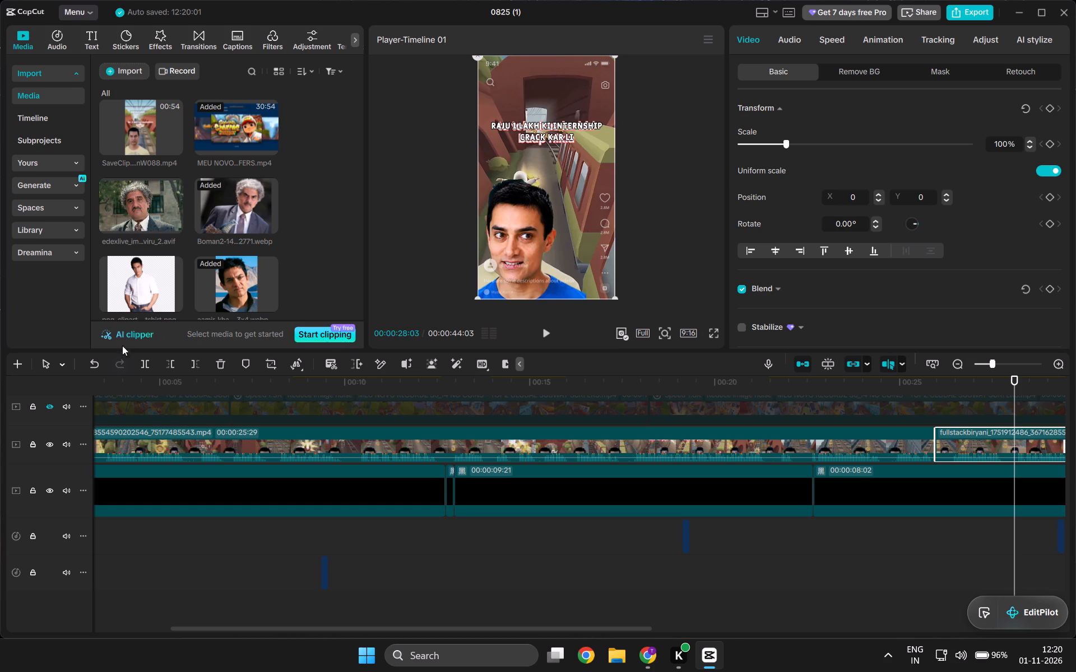
left_click(146, 366)
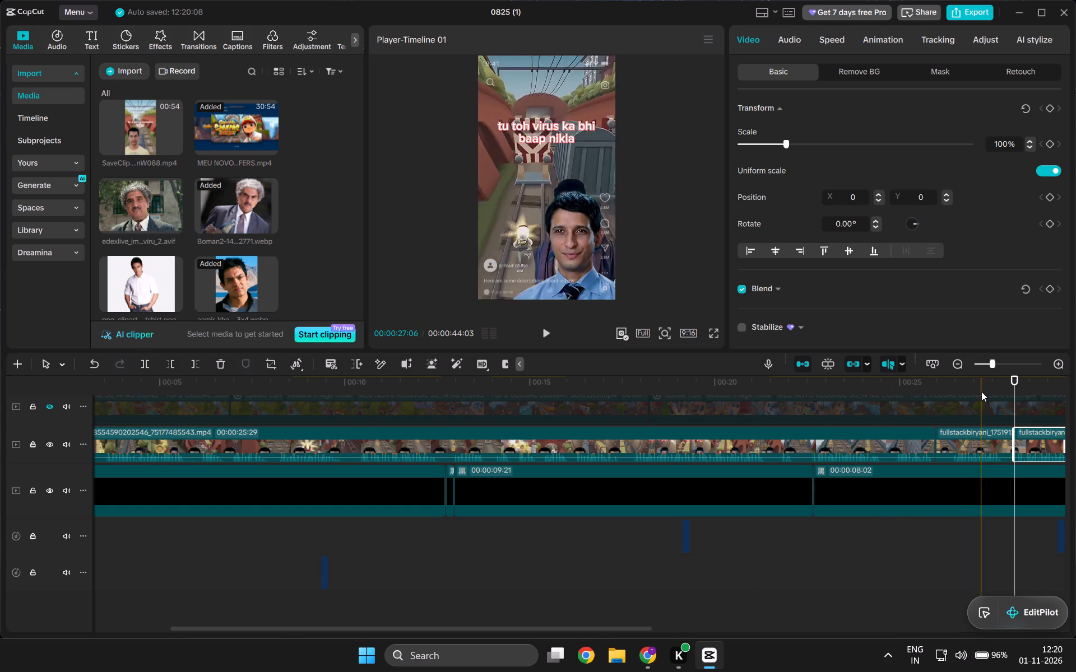
left_click(969, 435)
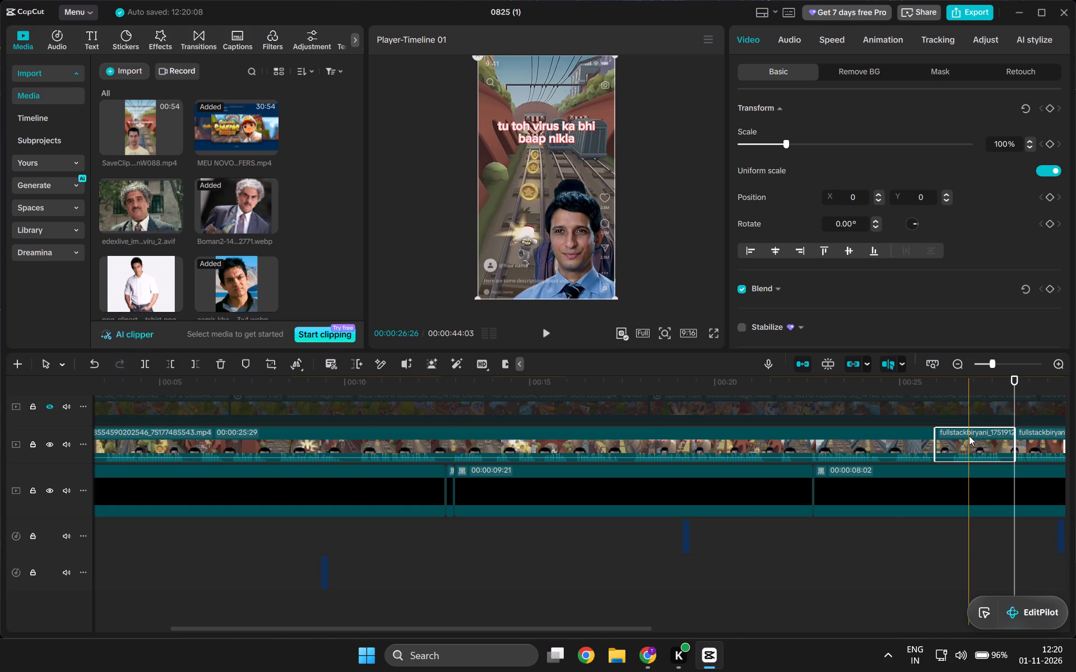
scroll(971, 436, "up", 1)
key("Delete")
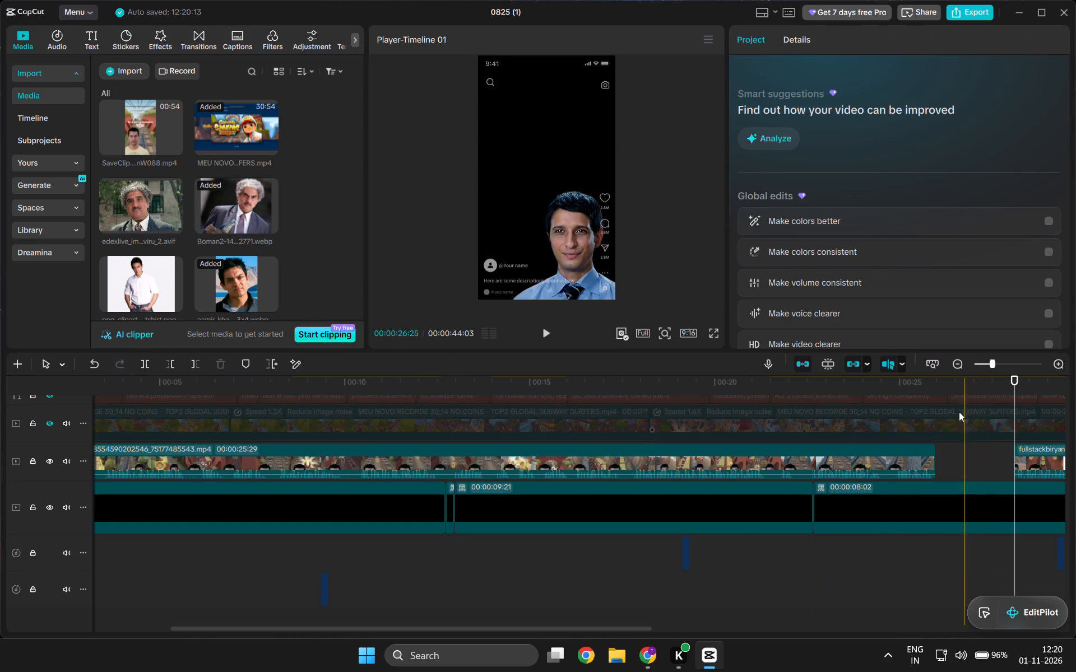
Move the remaining fullstackbiryani clip earlier on its track so it starts at 25:29, closing the gap.
left_click_drag(1028, 455, 977, 455)
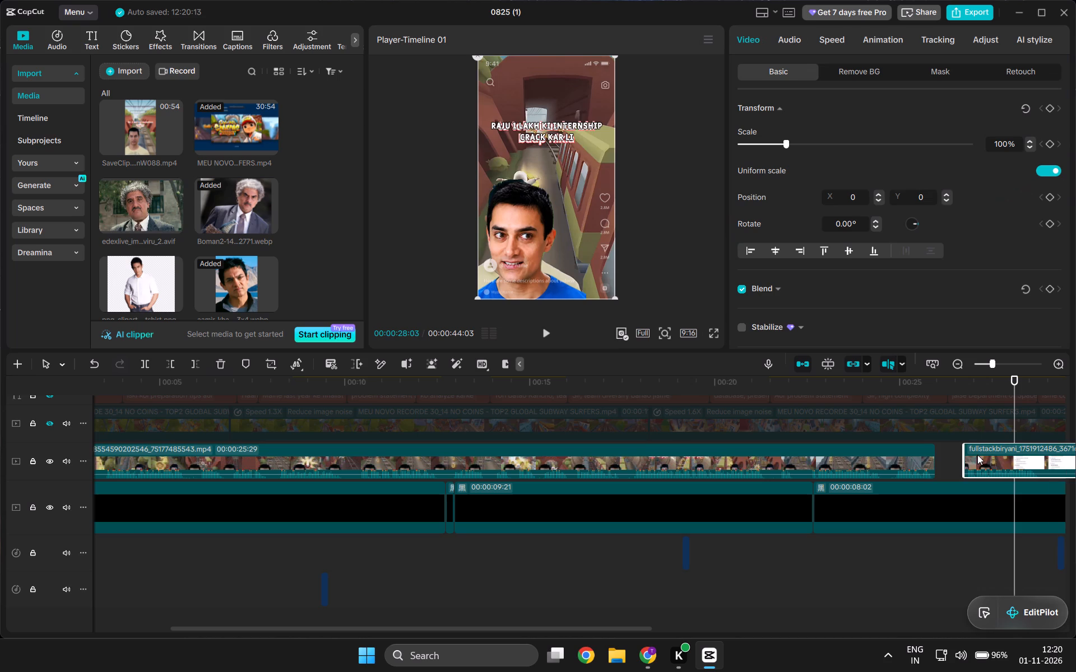
left_click_drag(977, 455, 947, 455)
left_click_drag(947, 446, 953, 480)
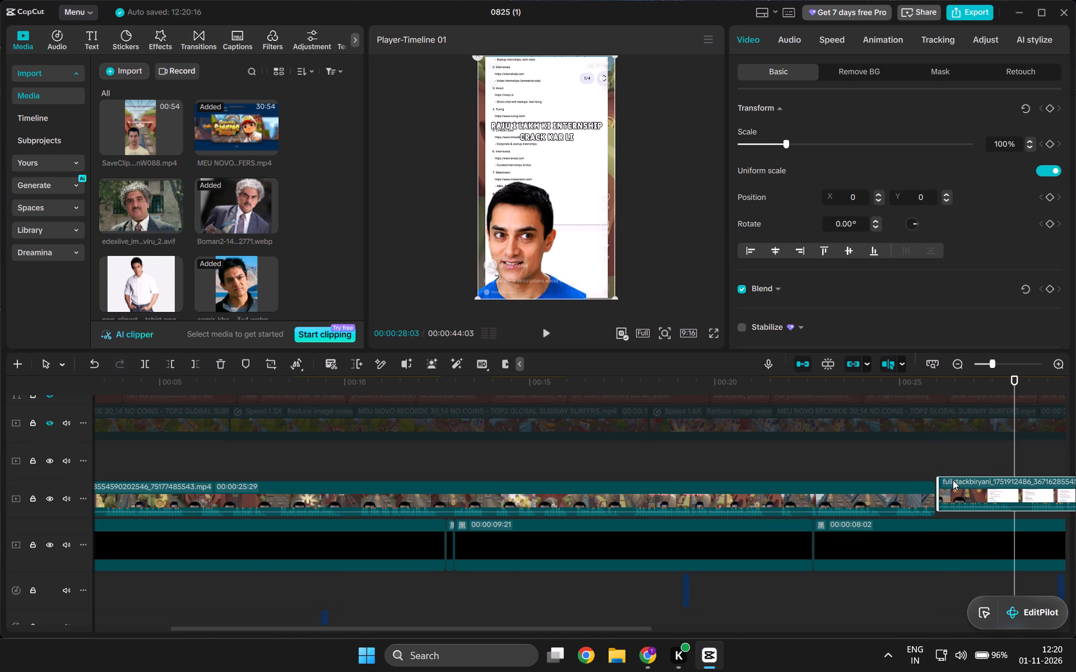
left_click_drag(953, 480, 952, 480)
left_click_drag(971, 447, 970, 494)
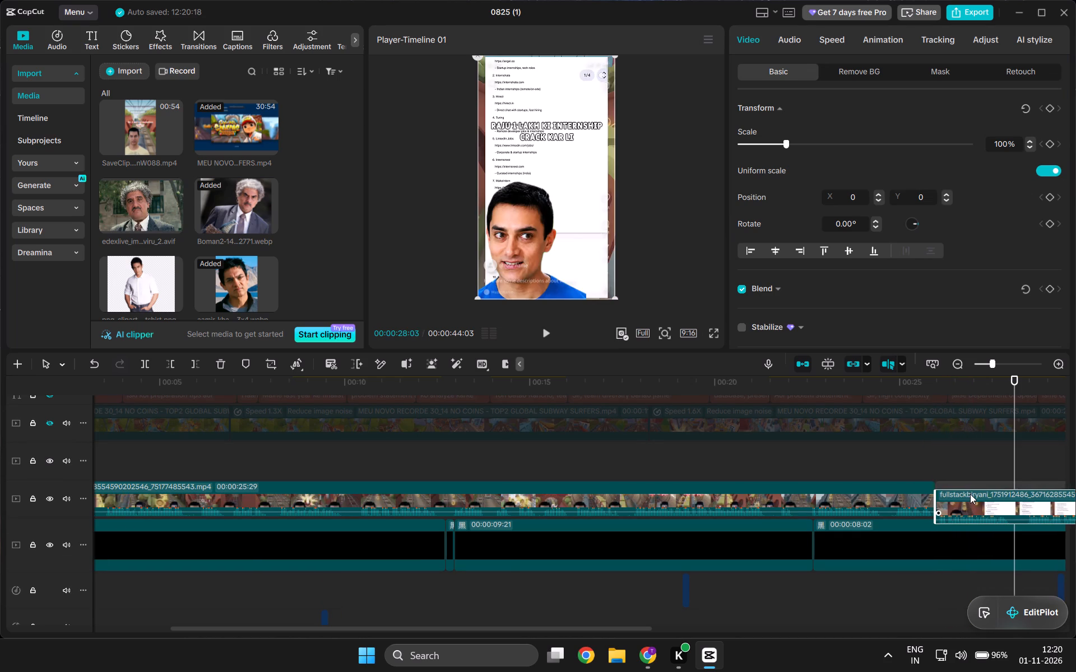
left_click_drag(970, 494, 968, 495)
Play back the join around 25:29 to check how the dialogue and burned-in captions flow across the cut.
left_click(912, 381)
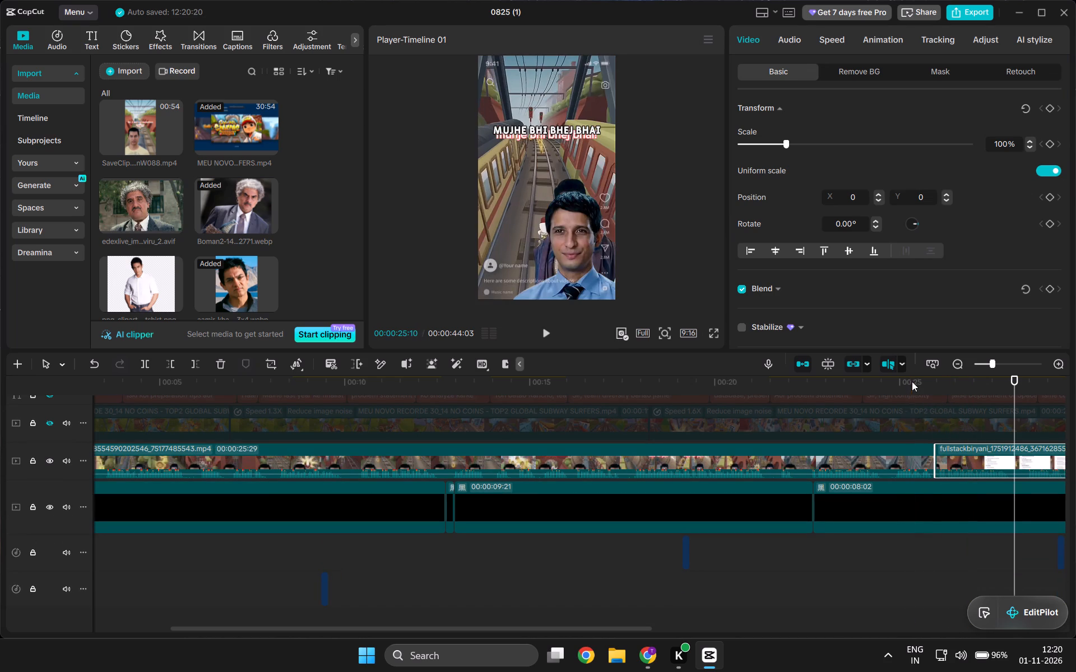
key("space")
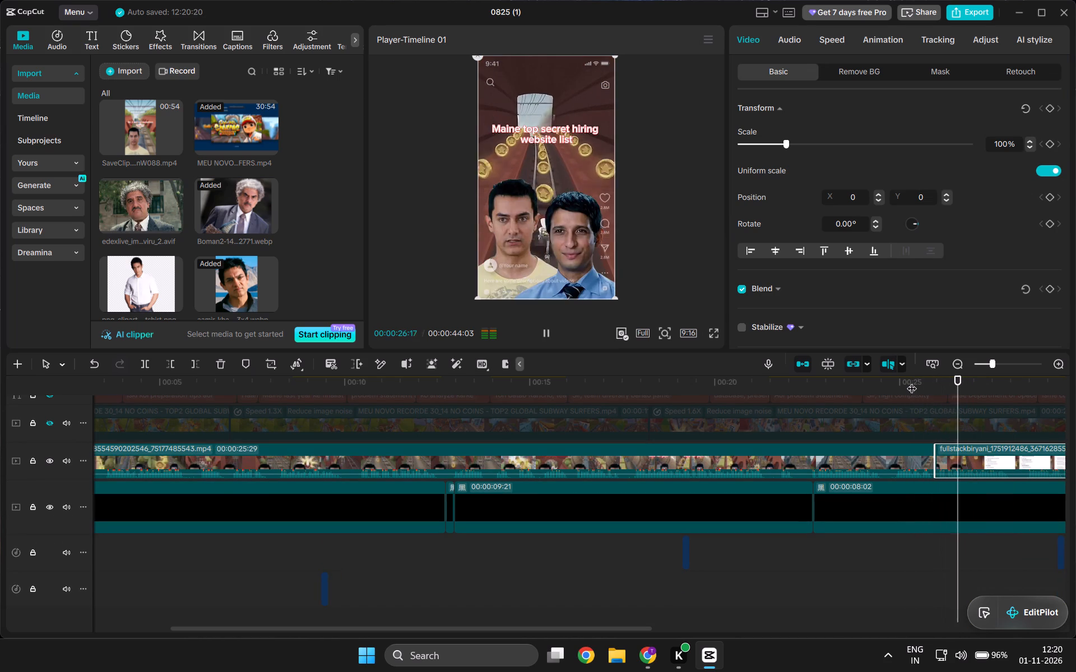
key("space")
key("space")
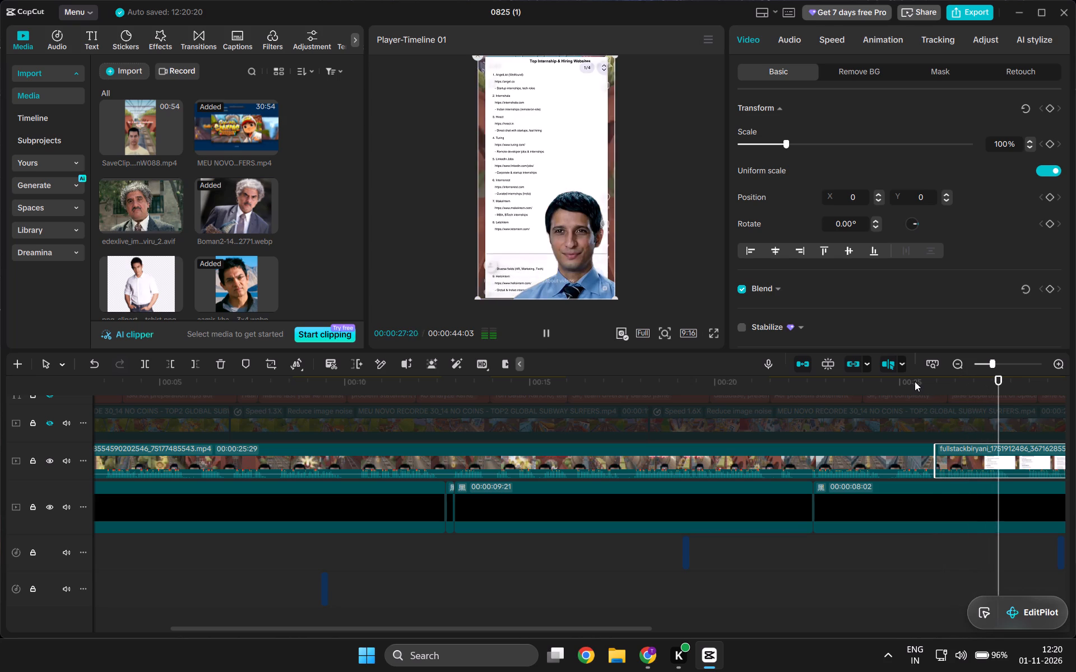
key("space")
left_click_drag(949, 378, 894, 385)
key("space")
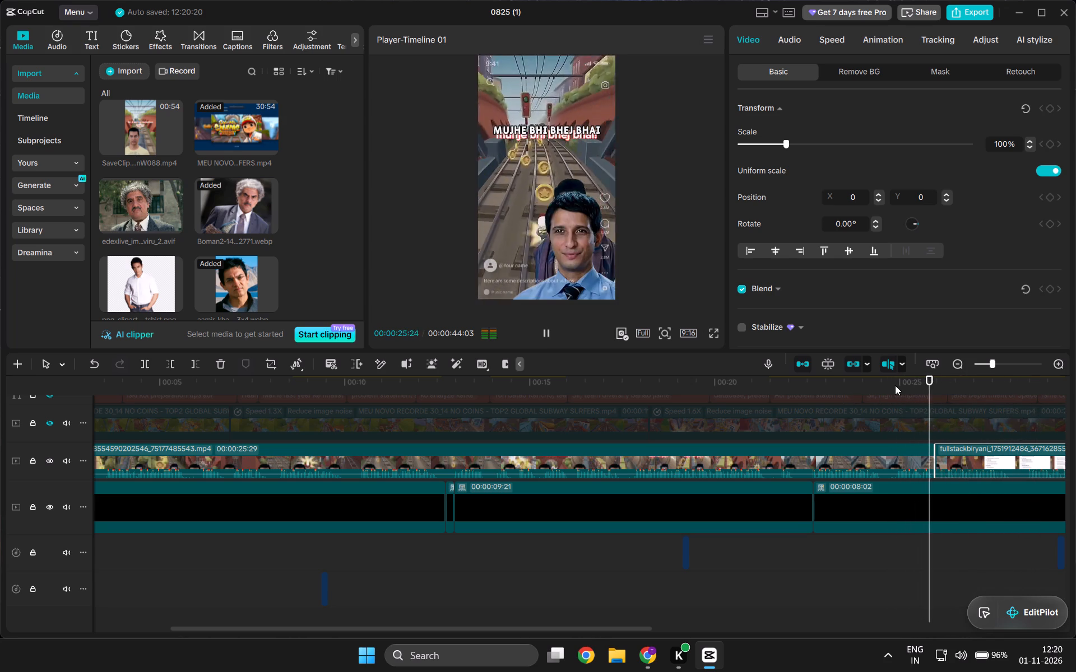
key("space")
Delete the empty caption that follows the "mujhe bhi bhej bhai" caption.
scroll(951, 426, "up", 15)
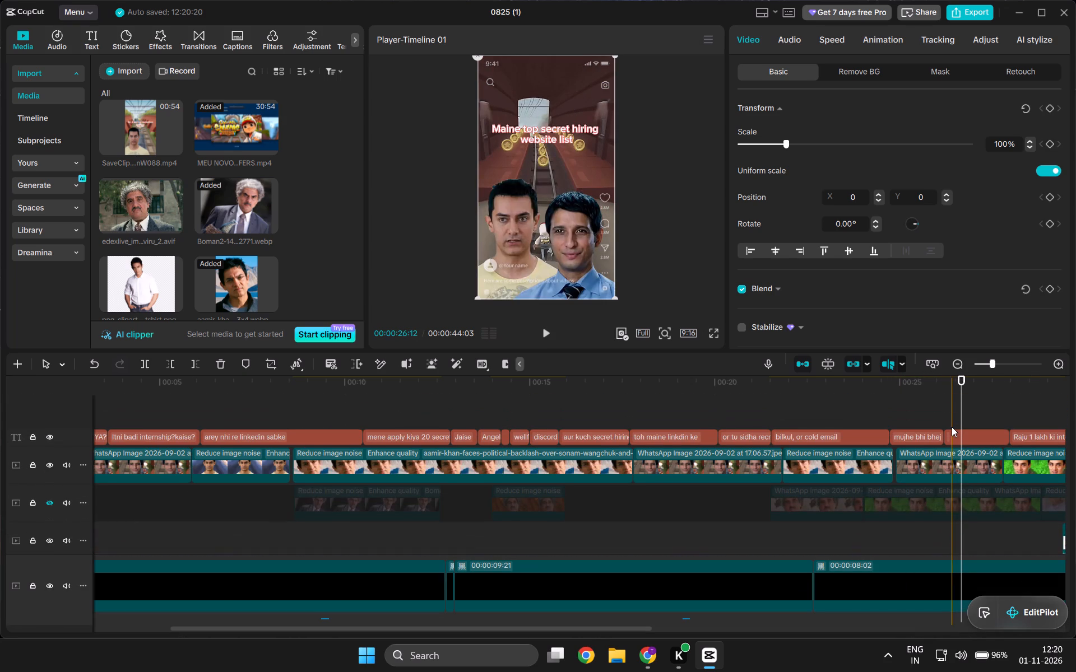
left_click(950, 439)
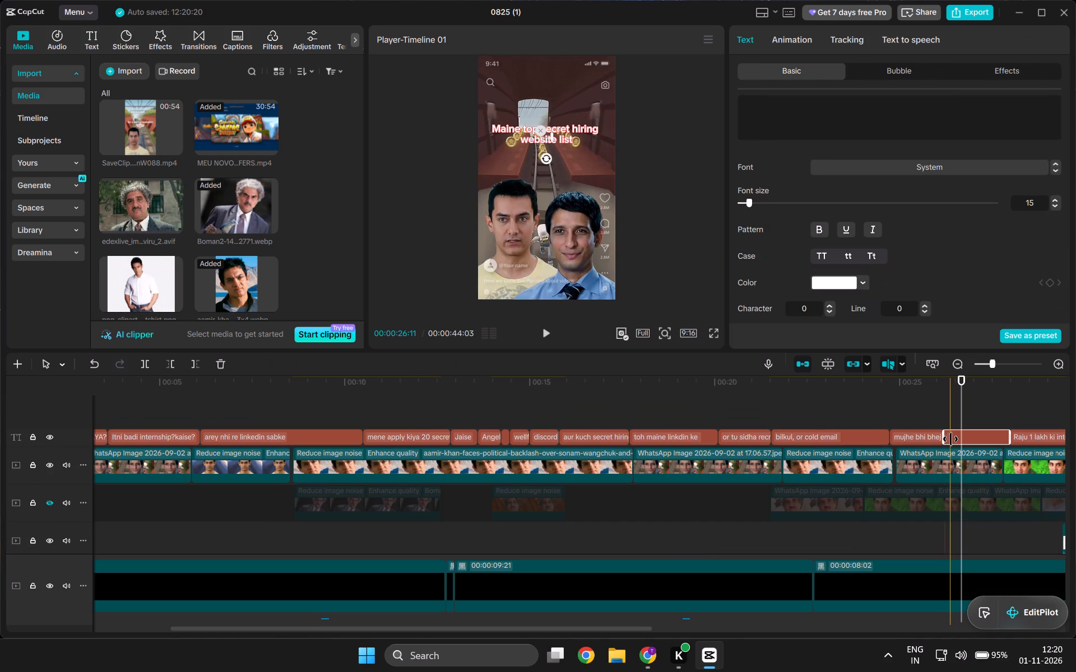
key("Delete")
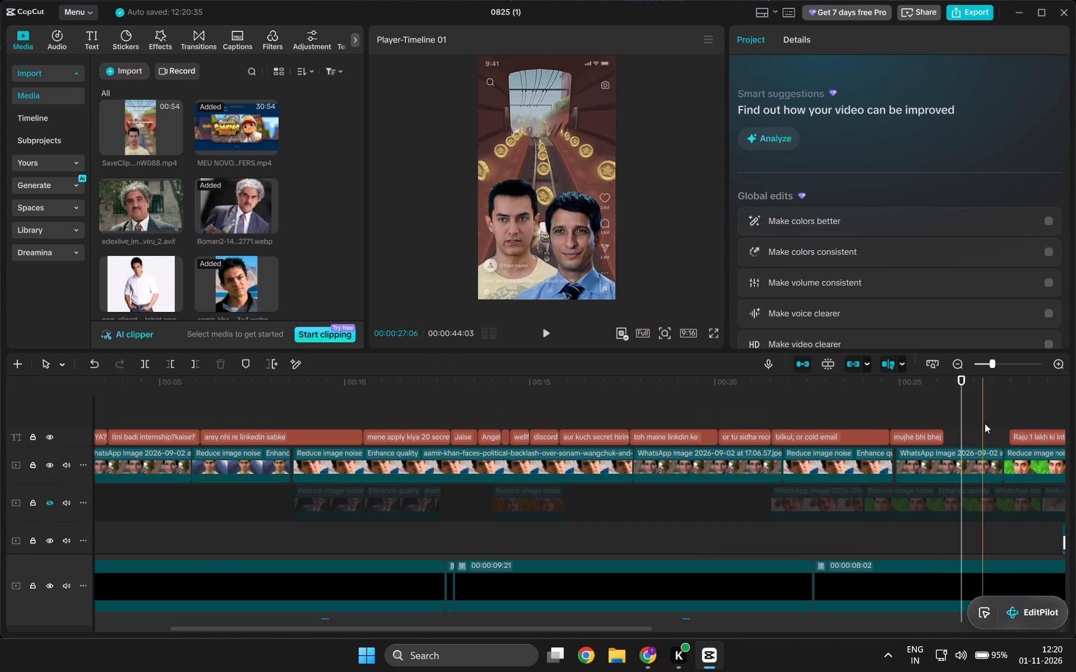
Move both remaining "Raju 1 lakh ki internship" captions earlier together and extend the first one's start to meet the "mujhe bhi bhej bhai" caption.
left_click_drag(1006, 418, 1075, 430)
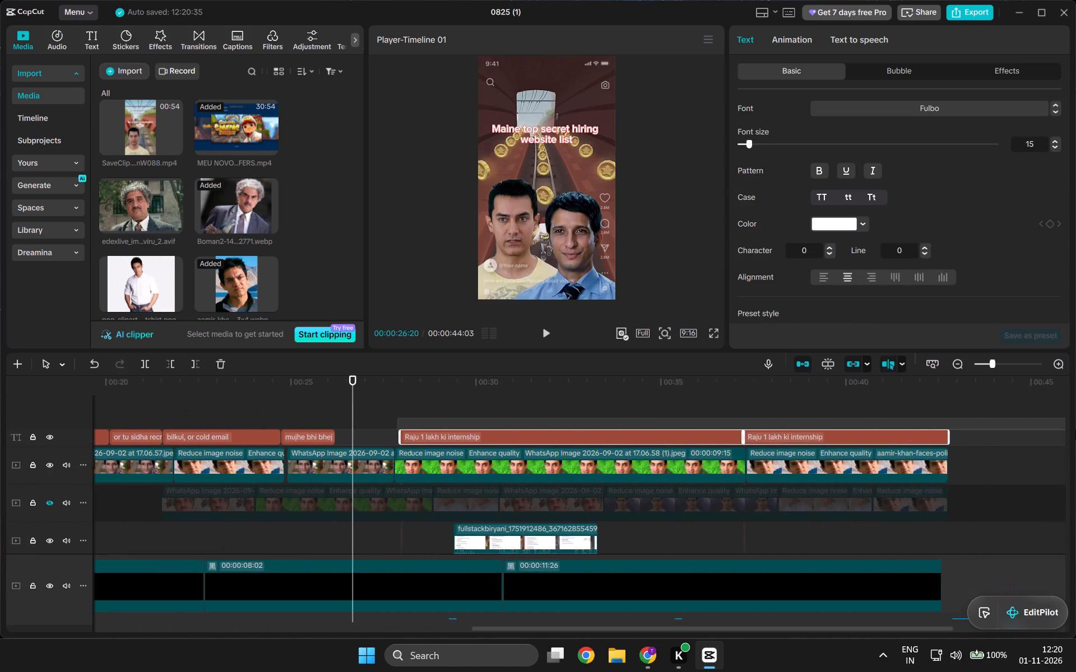
left_click_drag(1075, 430, 669, 440)
left_click_drag(669, 440, 613, 440)
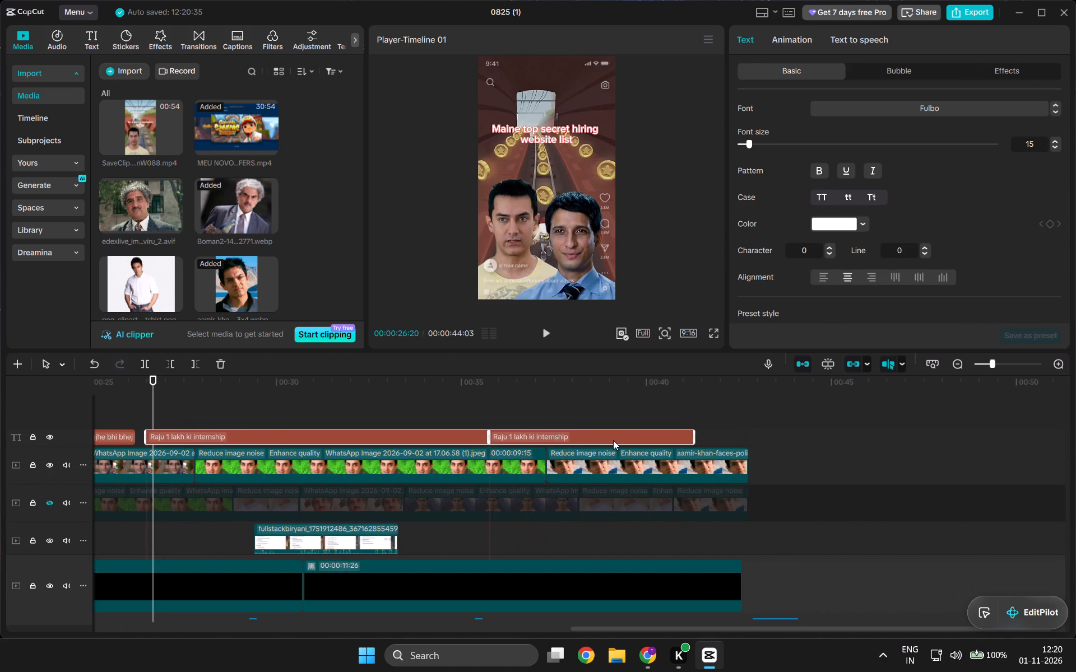
left_click_drag(613, 440, 603, 441)
left_click_drag(341, 433, 348, 447)
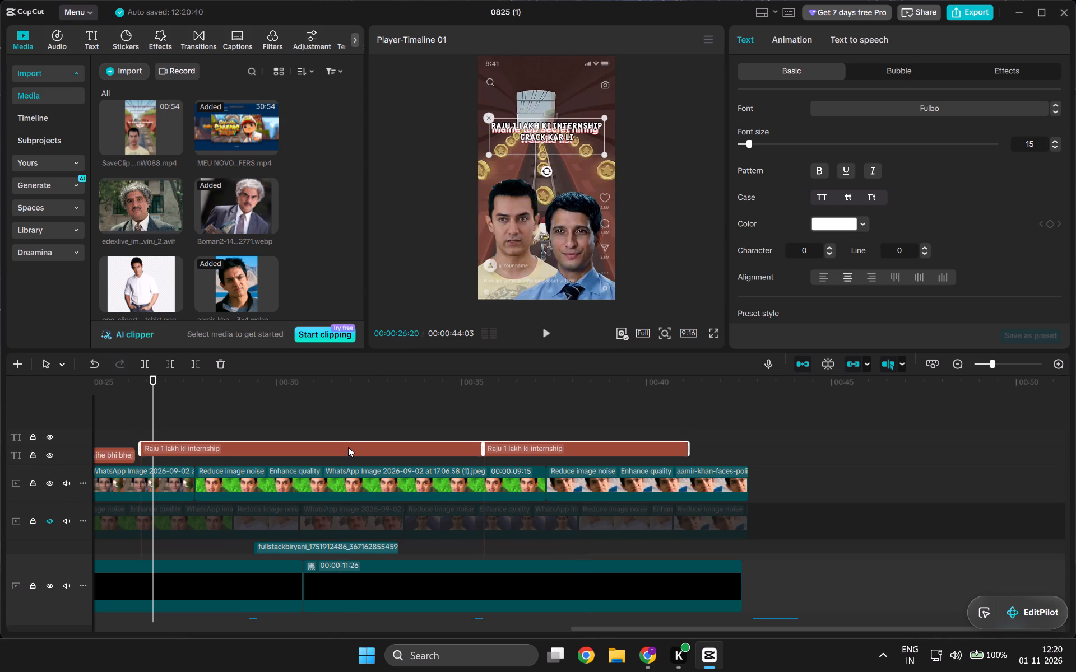
left_click_drag(348, 447, 342, 449)
left_click_drag(345, 436, 350, 452)
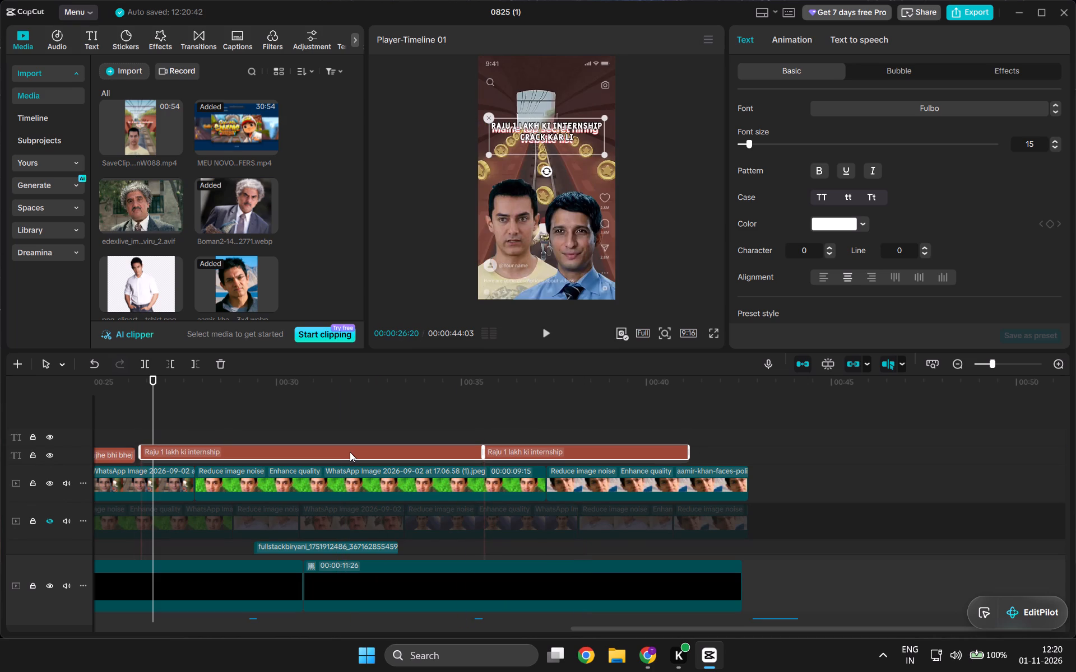
left_click_drag(350, 452, 347, 452)
left_click(225, 438)
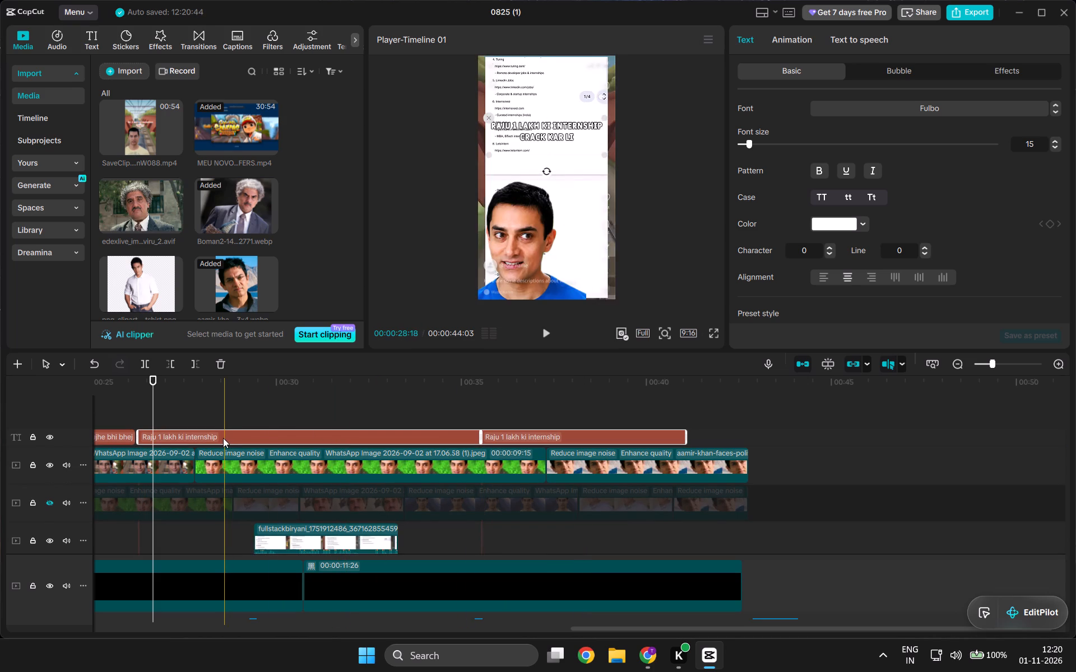
left_click_drag(136, 435, 125, 435)
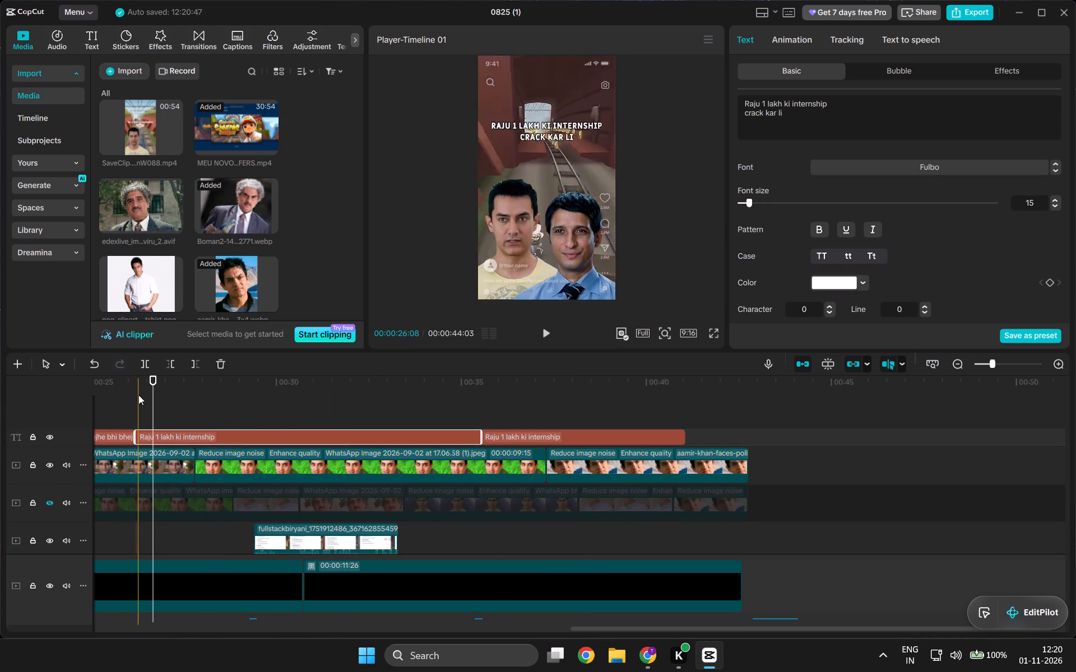
Play back the dialogue from about 25:00 and rewrite the first "Raju 1 lakh ki internship" caption as "mene top hiring / website list".
left_click_drag(141, 378, 228, 384)
key("space")
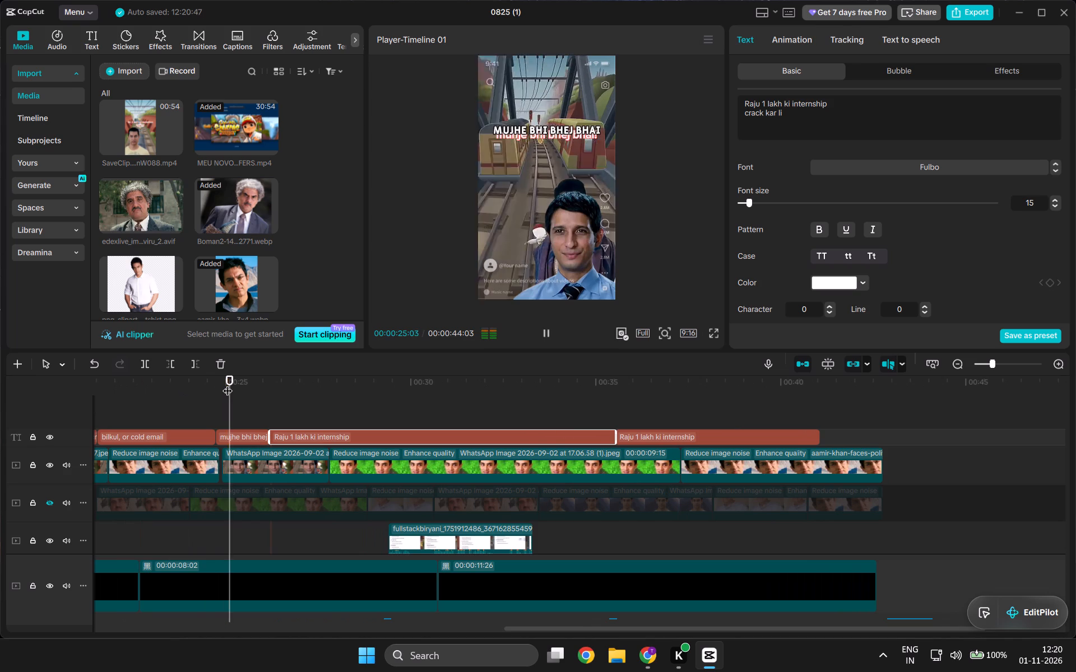
key("space")
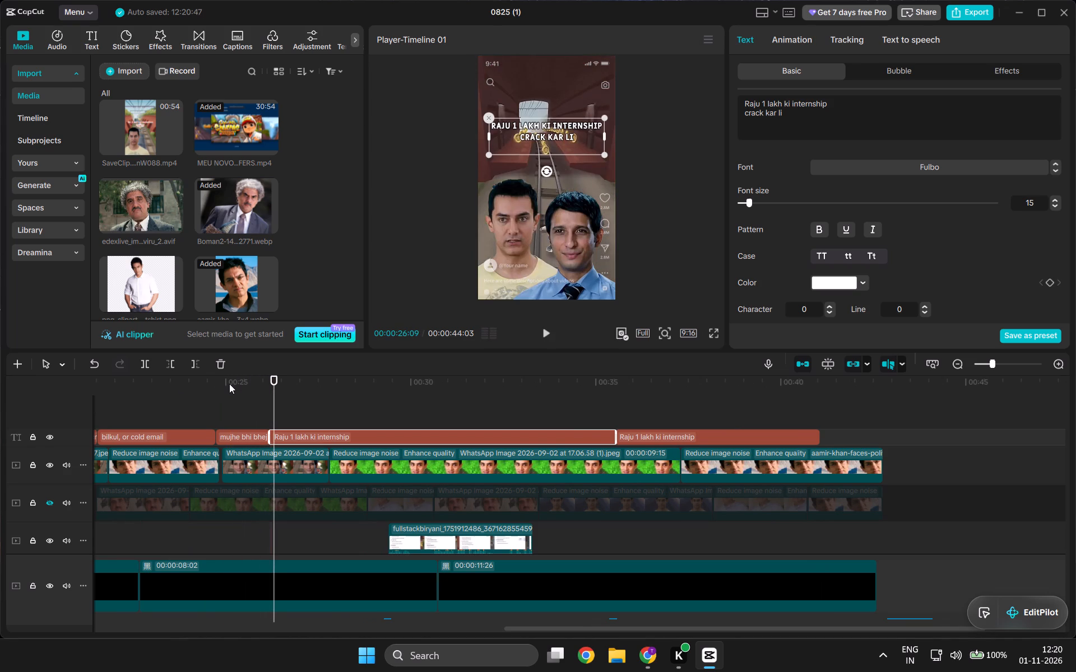
key("space")
left_click(534, 335)
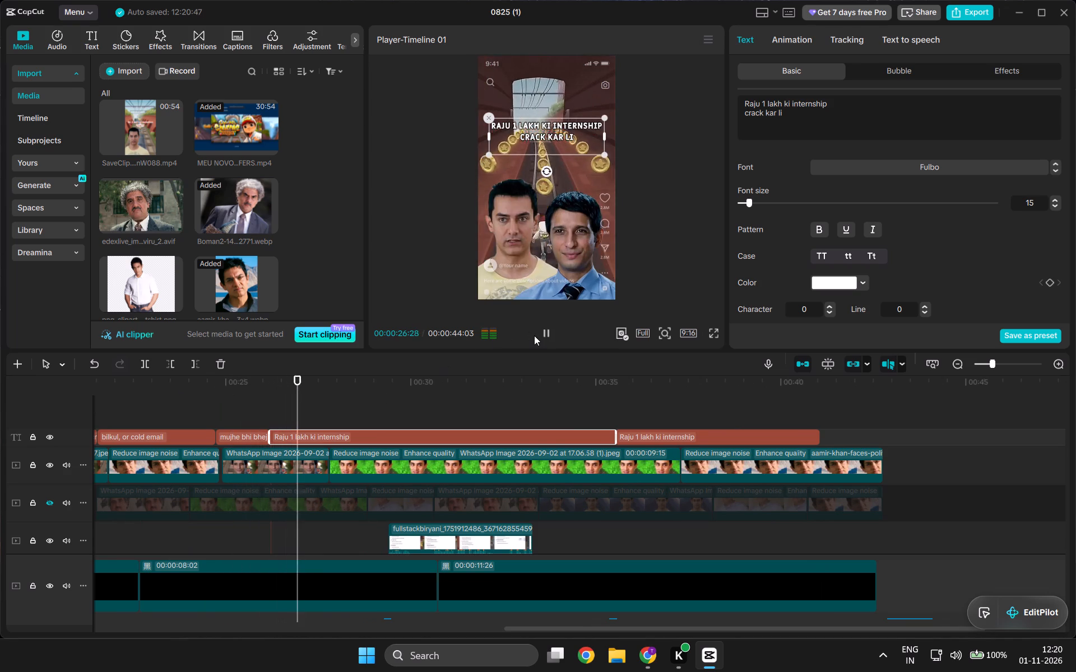
left_click(542, 326)
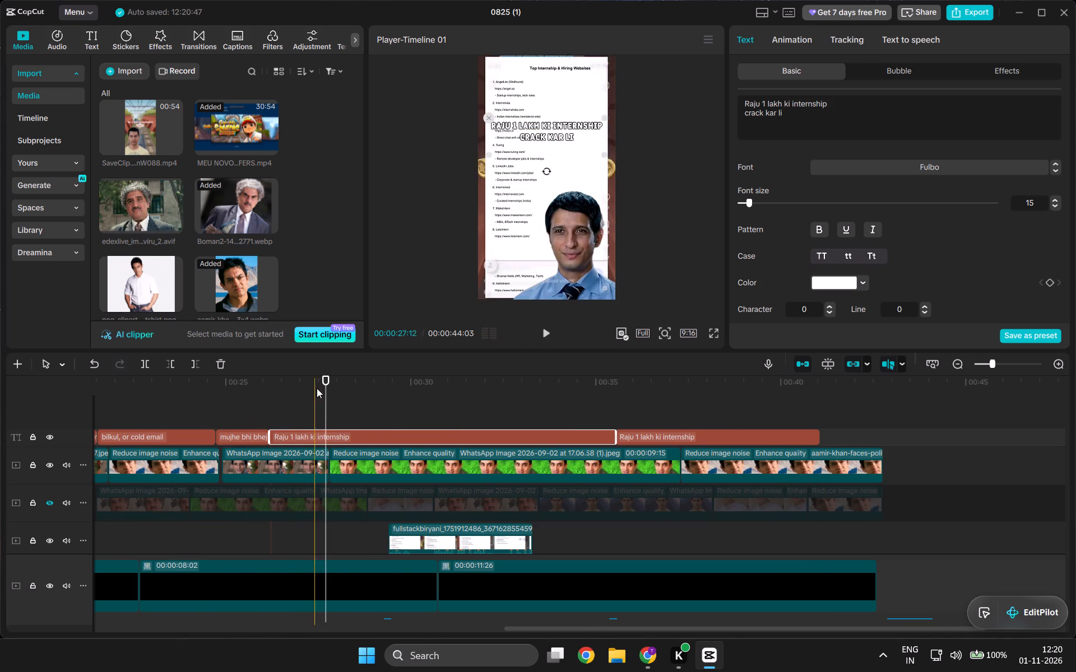
left_click_drag(324, 379, 276, 377)
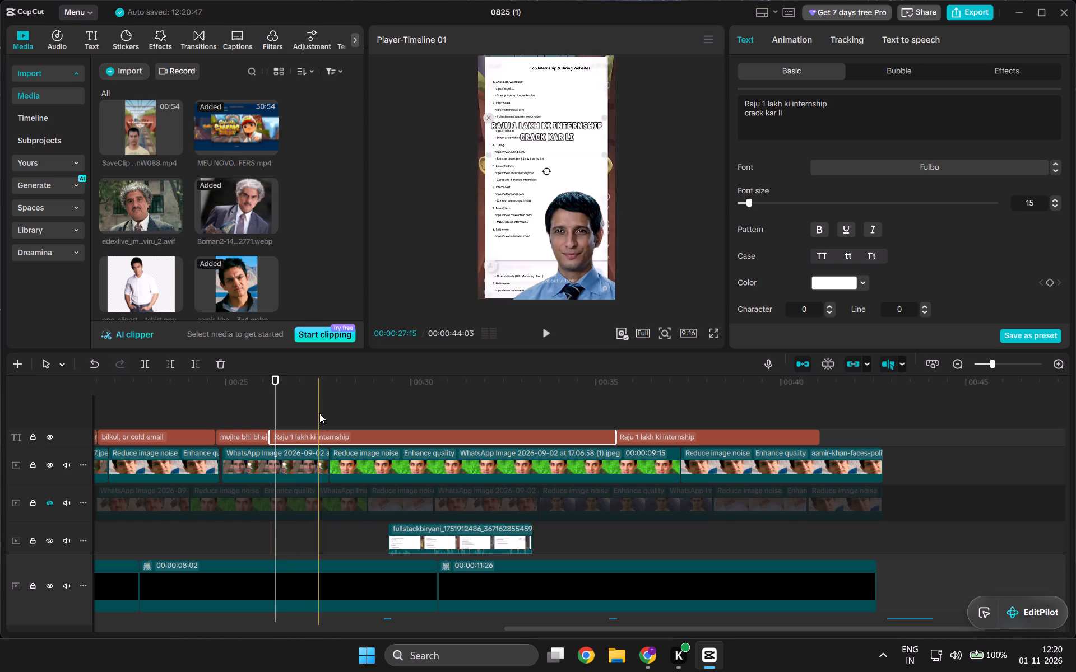
left_click_drag(822, 116, 721, 93)
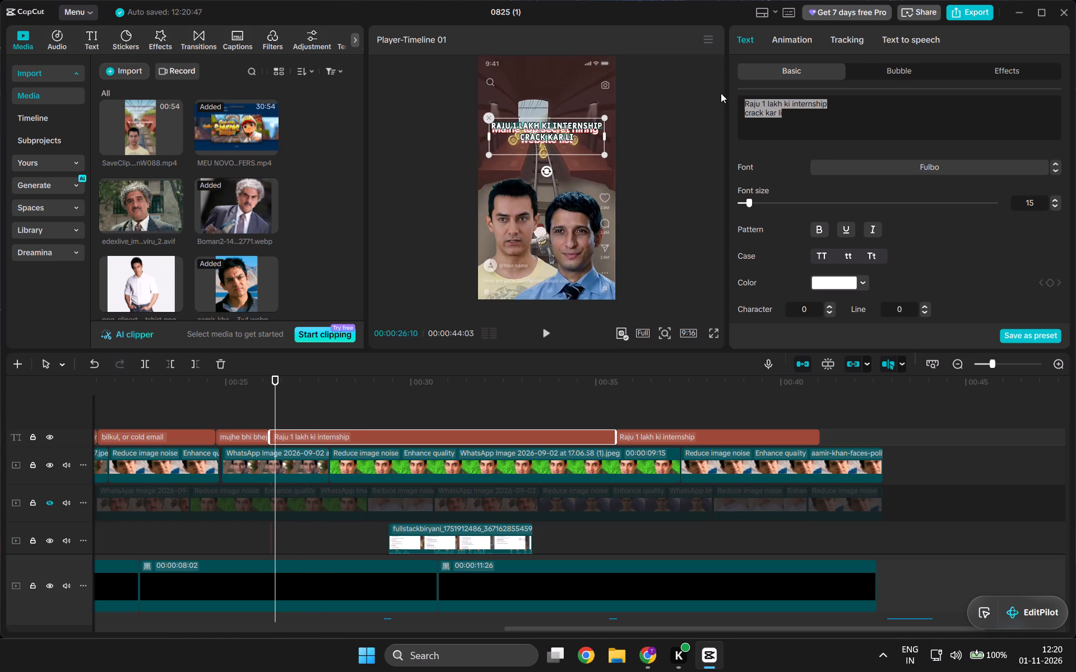
type("mene top hiring")
key("Return")
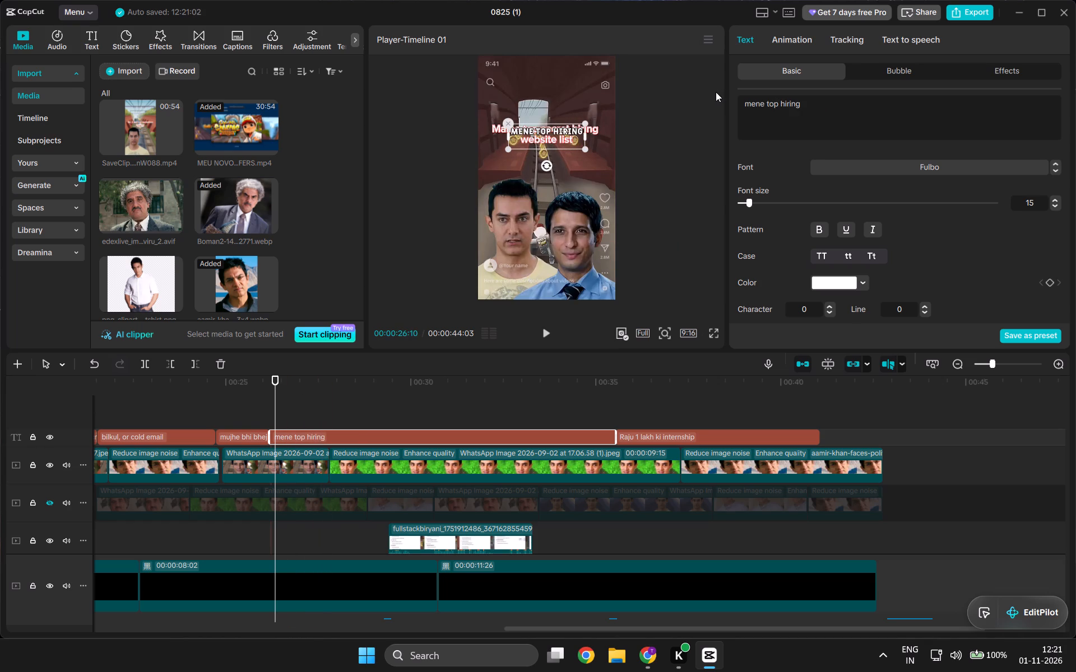
type("websit")
type("e list")
Insert "secret" before "hiring" in the caption and scale its text box down slightly in the preview.
left_click_drag(585, 156, 597, 158)
left_click(558, 145)
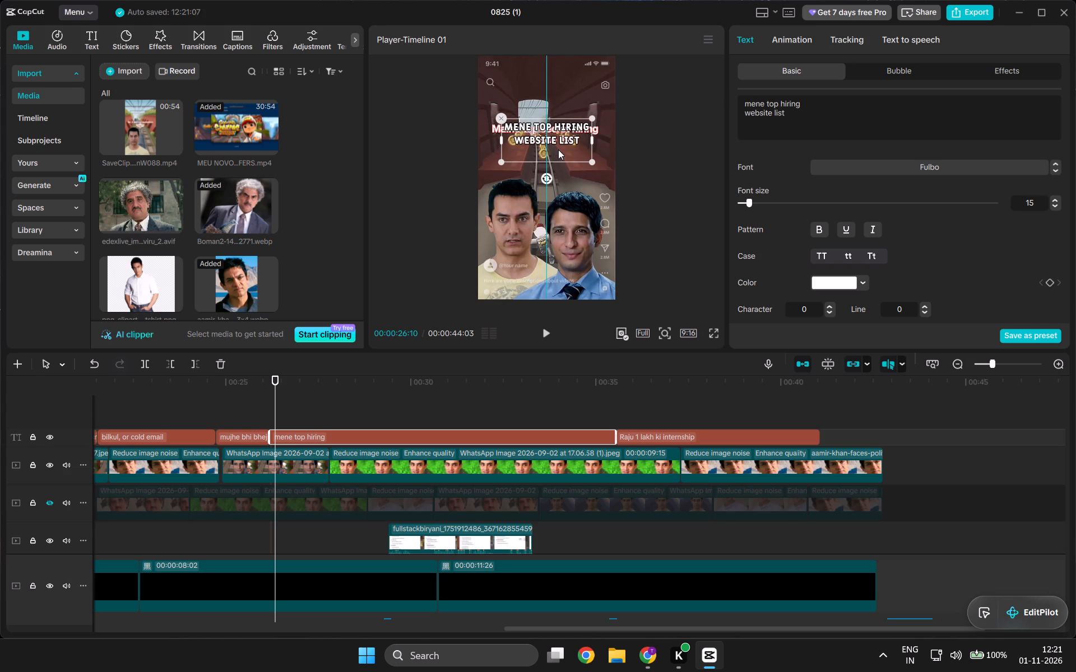
left_click(777, 105)
key("space")
type("secret")
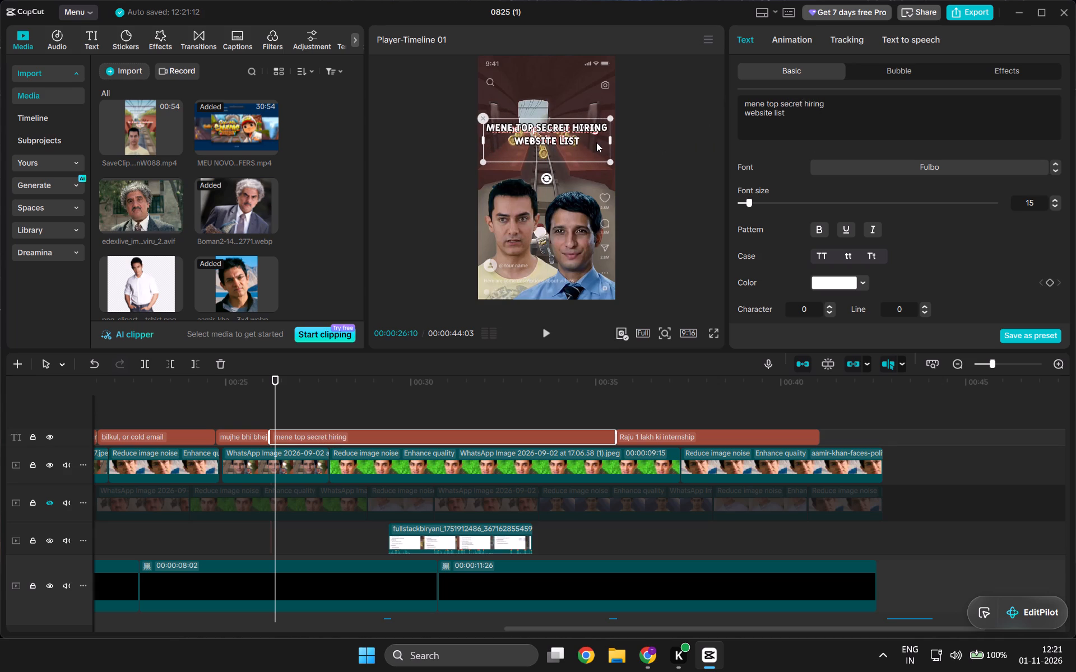
left_click_drag(609, 158, 600, 159)
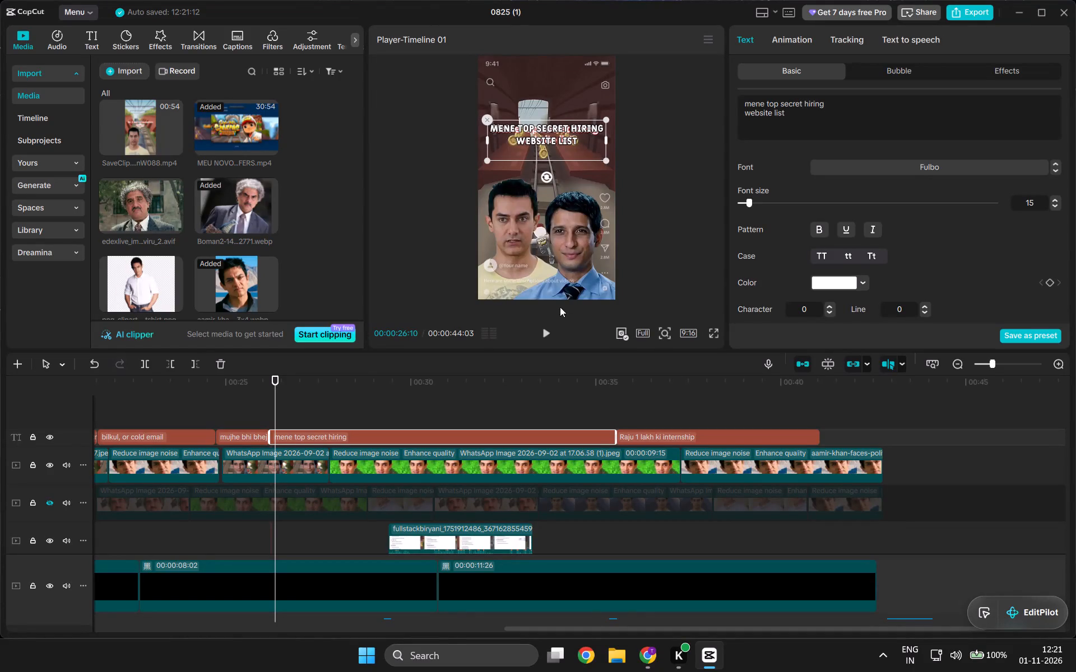
Play the line onward and extend the caption text with "banayi" on the second line and "he" on a third line.
left_click(550, 333)
left_click(549, 330)
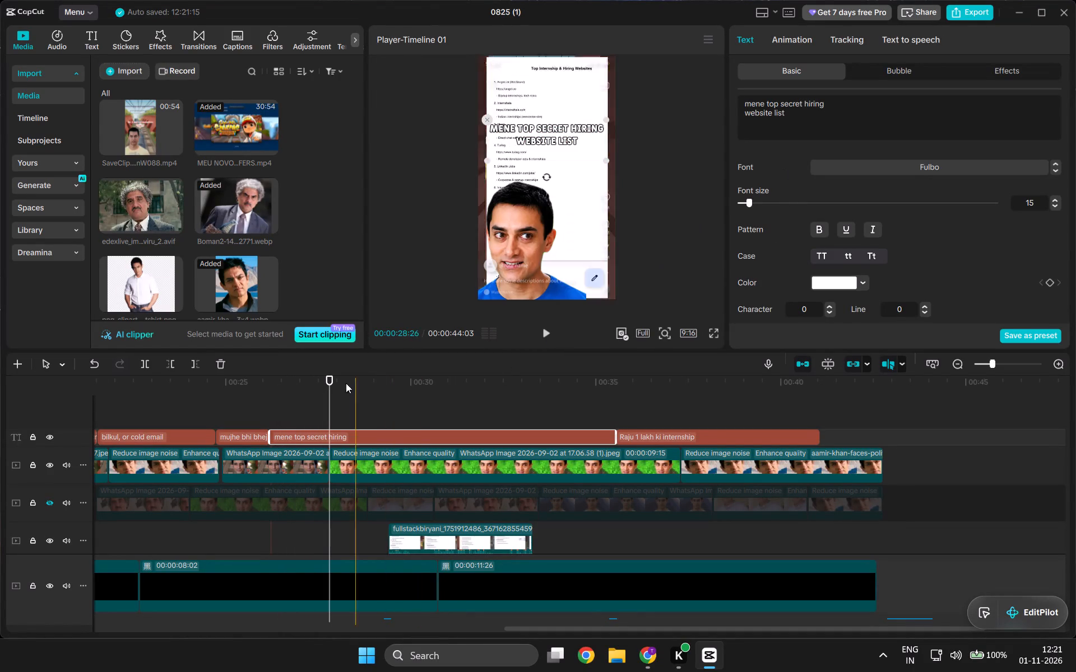
left_click(833, 114)
key("space")
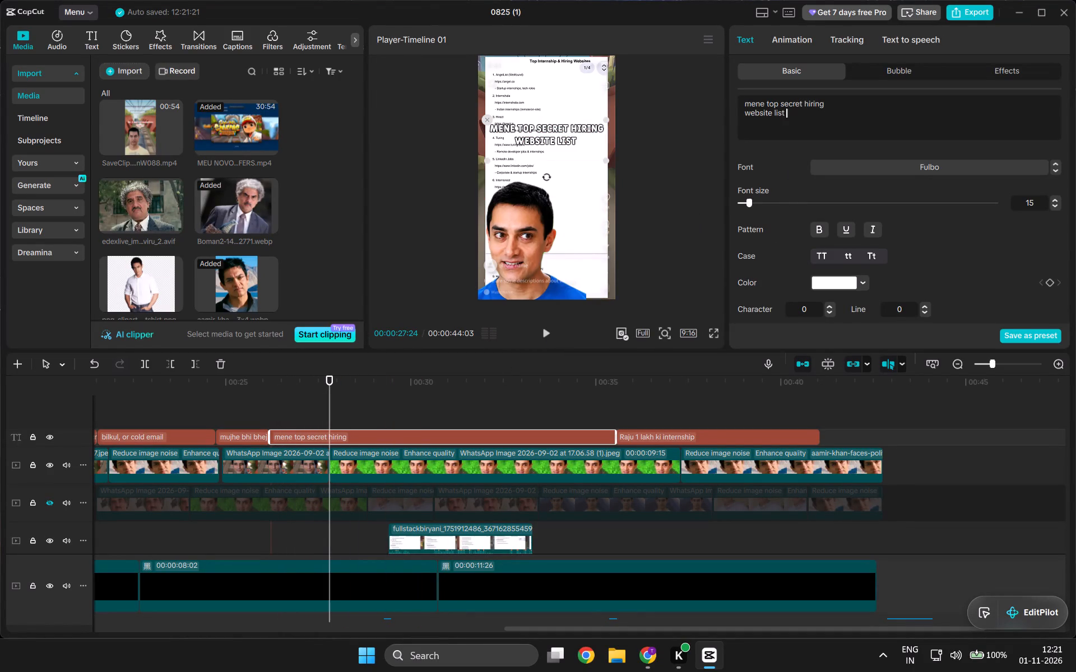
type("banyi")
key("BackSpace")
key("BackSpace")
type("ayi")
key("Return")
type("he")
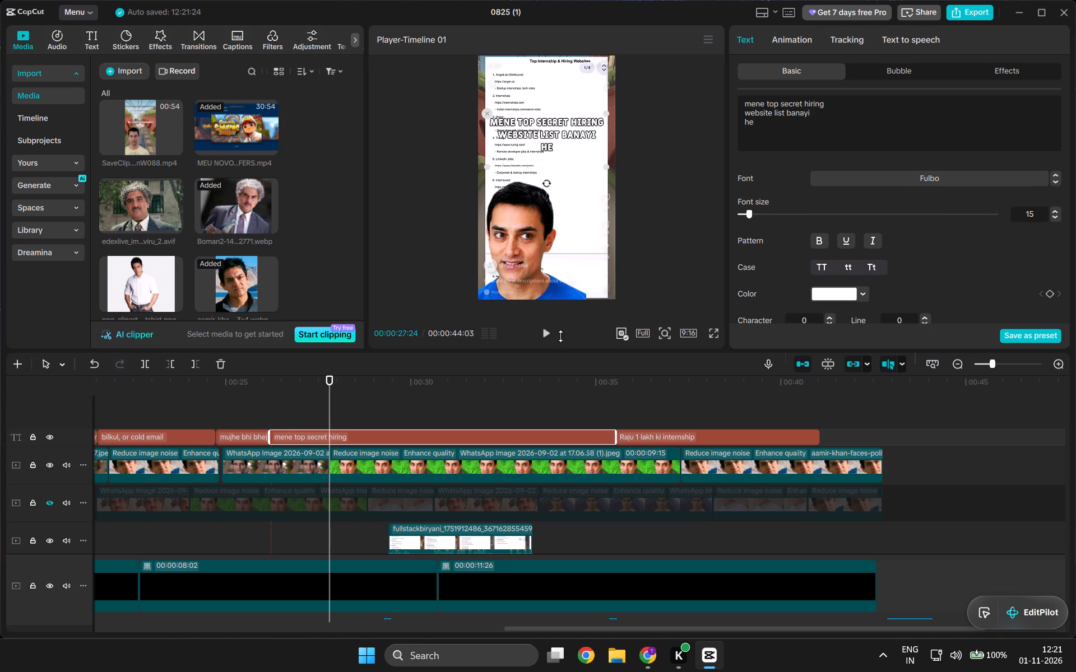
Split the "mene top secret hiring" caption around 28:21, play on through the website list footage, and delete the later caption part.
left_click(553, 338)
left_click(553, 338)
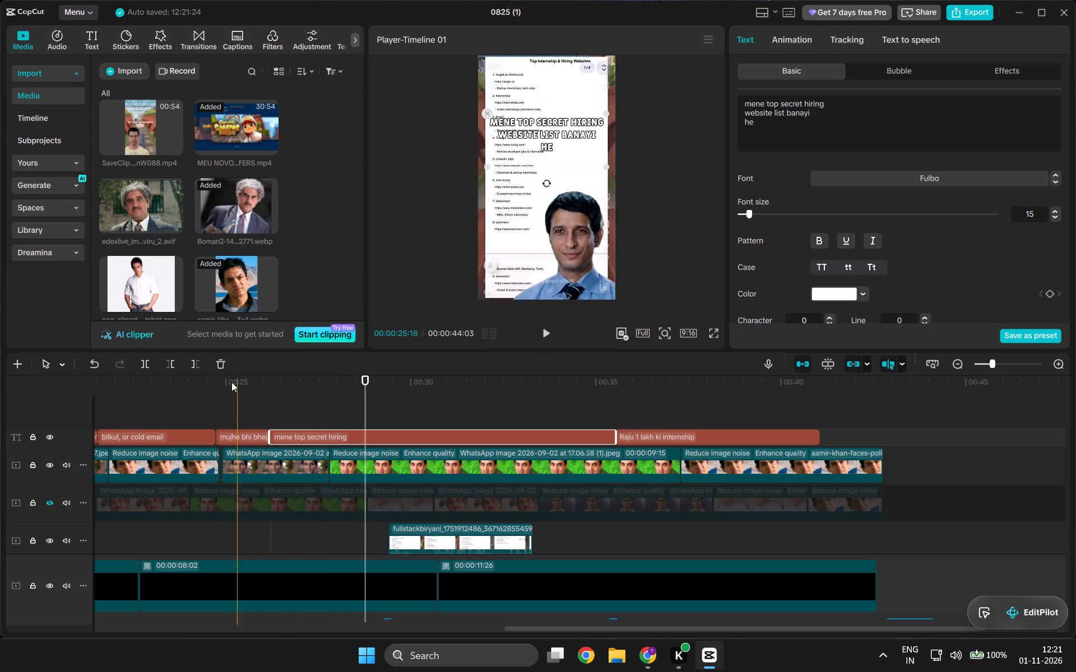
left_click(148, 363)
left_click(548, 329)
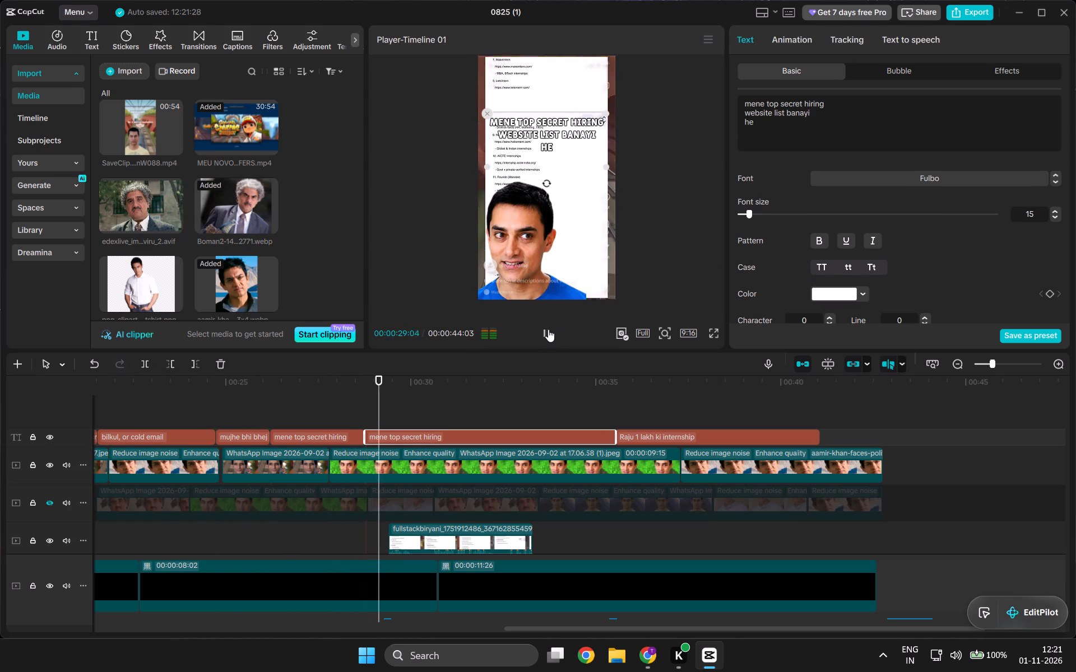
left_click(548, 329)
left_click(548, 329)
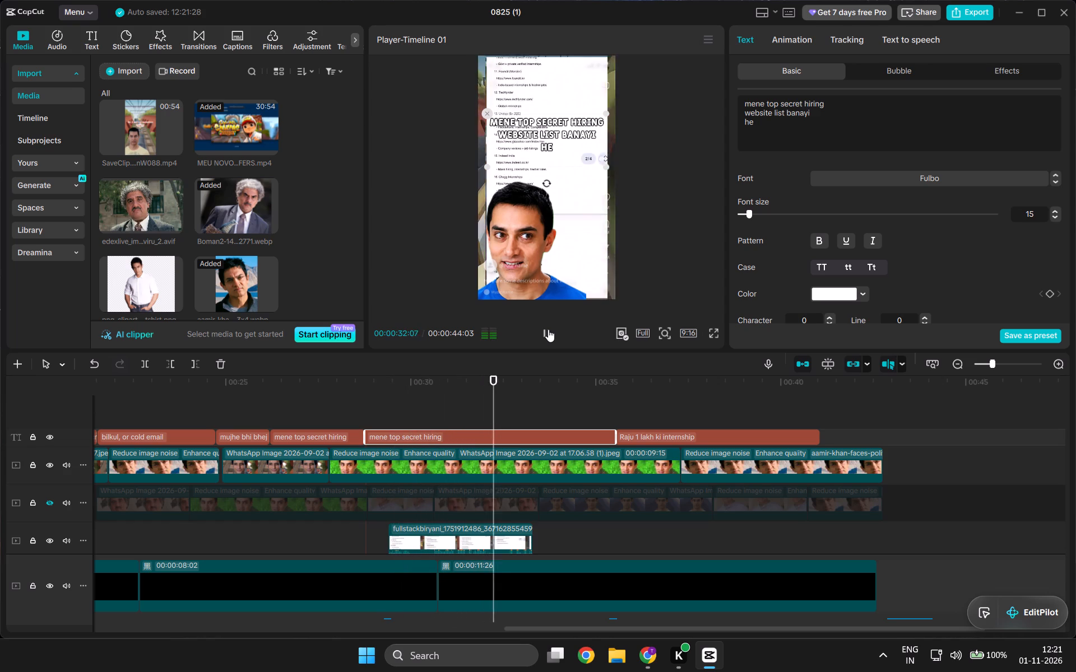
left_click(548, 329)
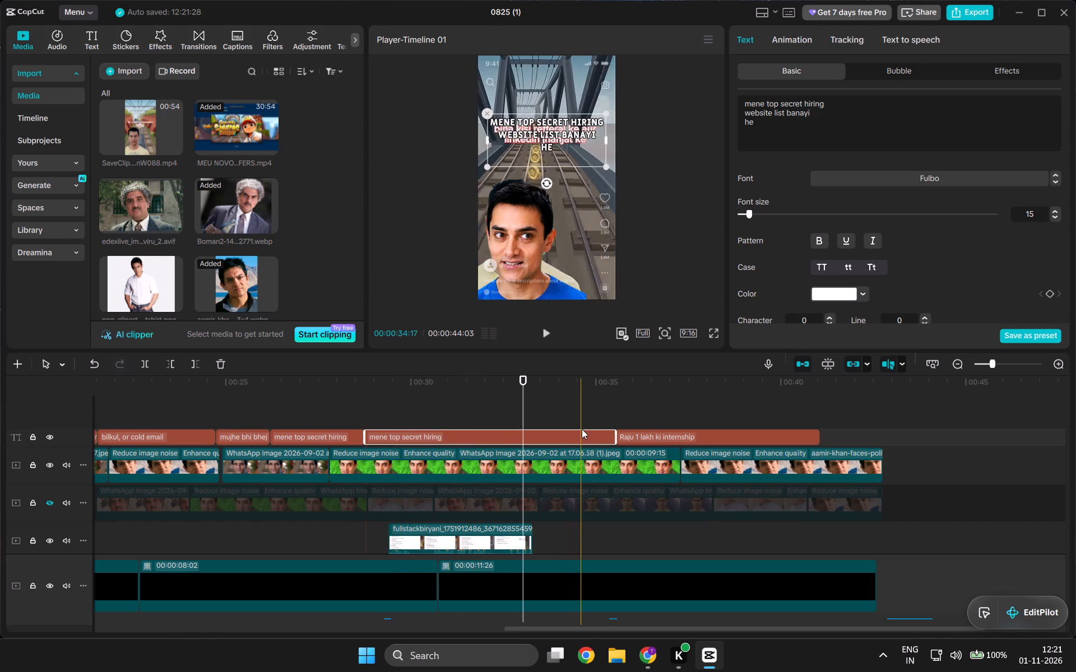
key("Delete")
Mute the fullstackbiryani clip by lowering its volume to -∞ dB.
left_click(500, 523)
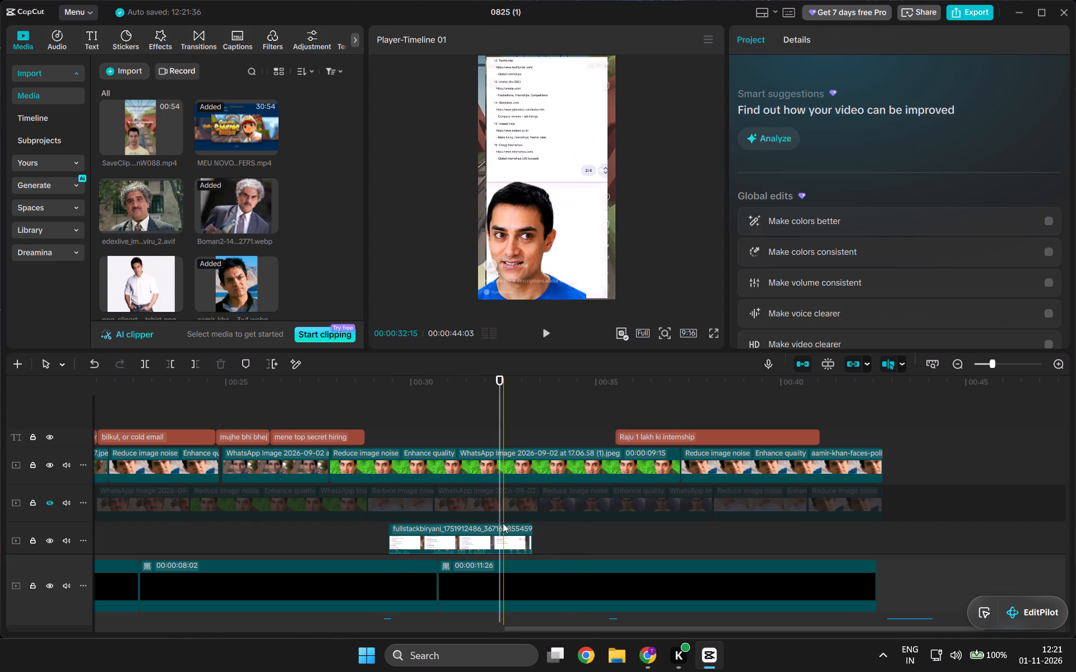
left_click(512, 537)
right_click(512, 537)
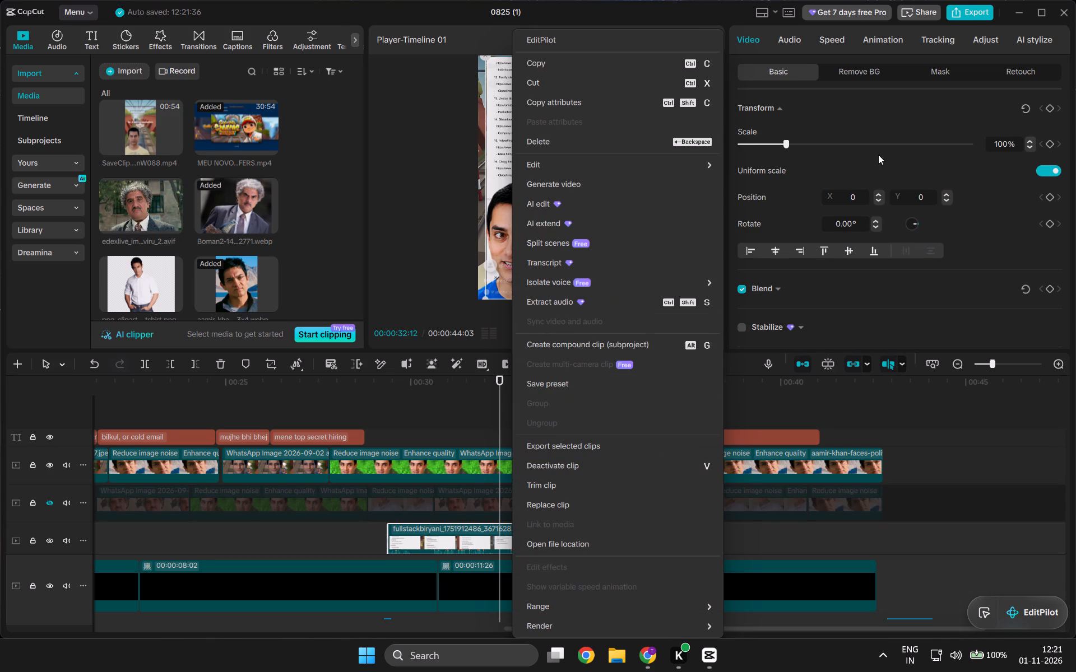
left_click(787, 37)
left_click(790, 64)
left_click(786, 34)
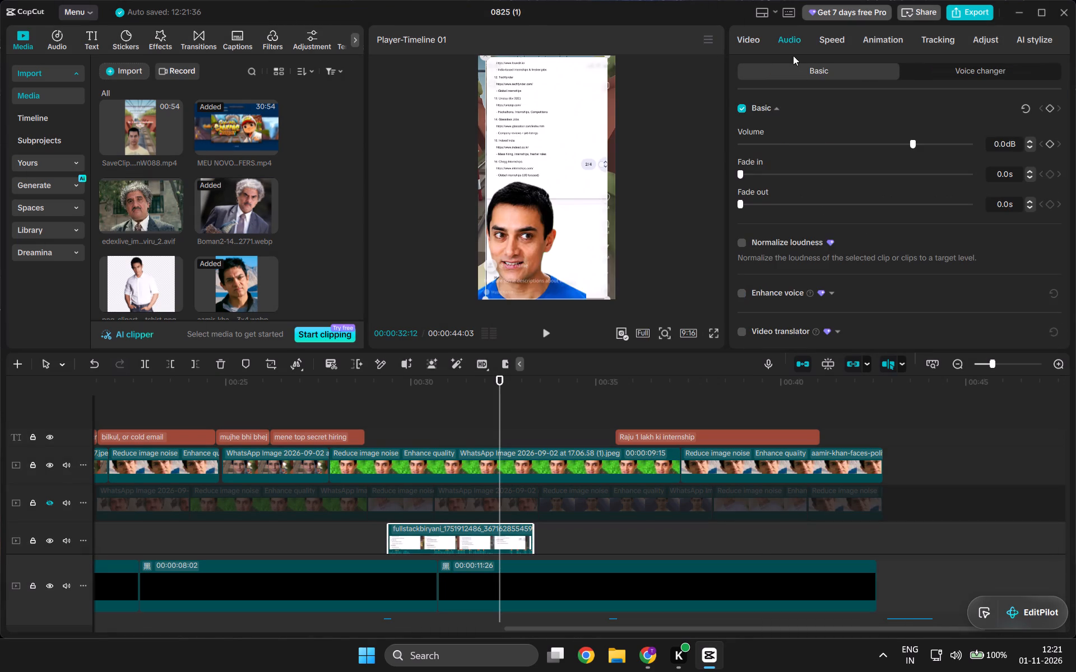
left_click_drag(804, 146, 698, 148)
Play the following dialogue, then copy the "mene top secret hiring" caption and place the copy at 33:10, where the fullstackbiryani clip ends.
left_click(546, 340)
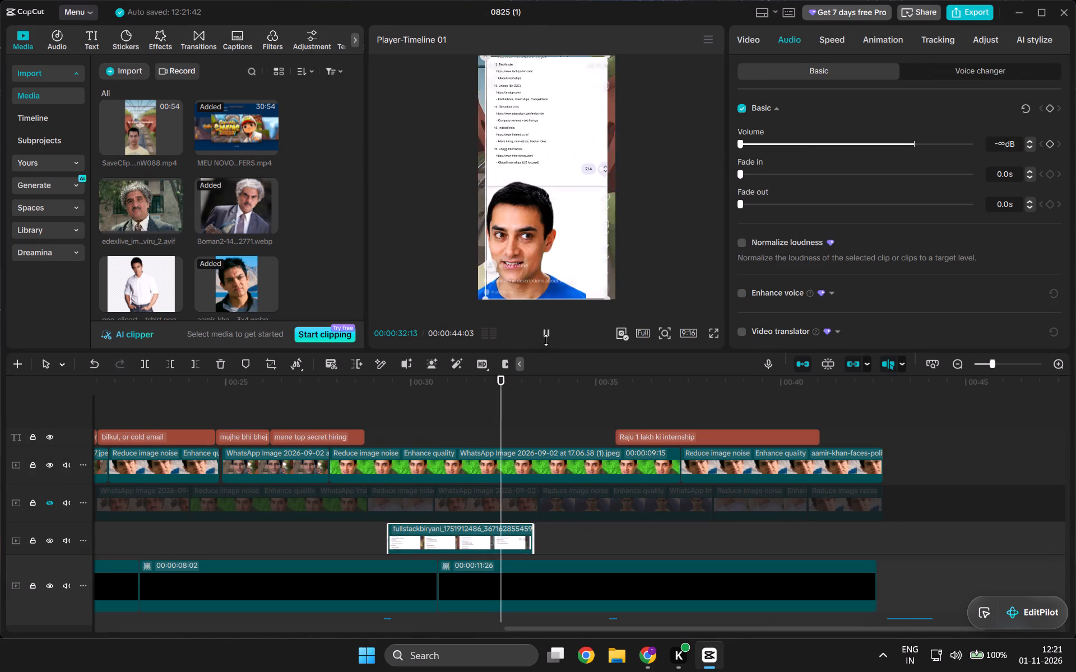
left_click(547, 333)
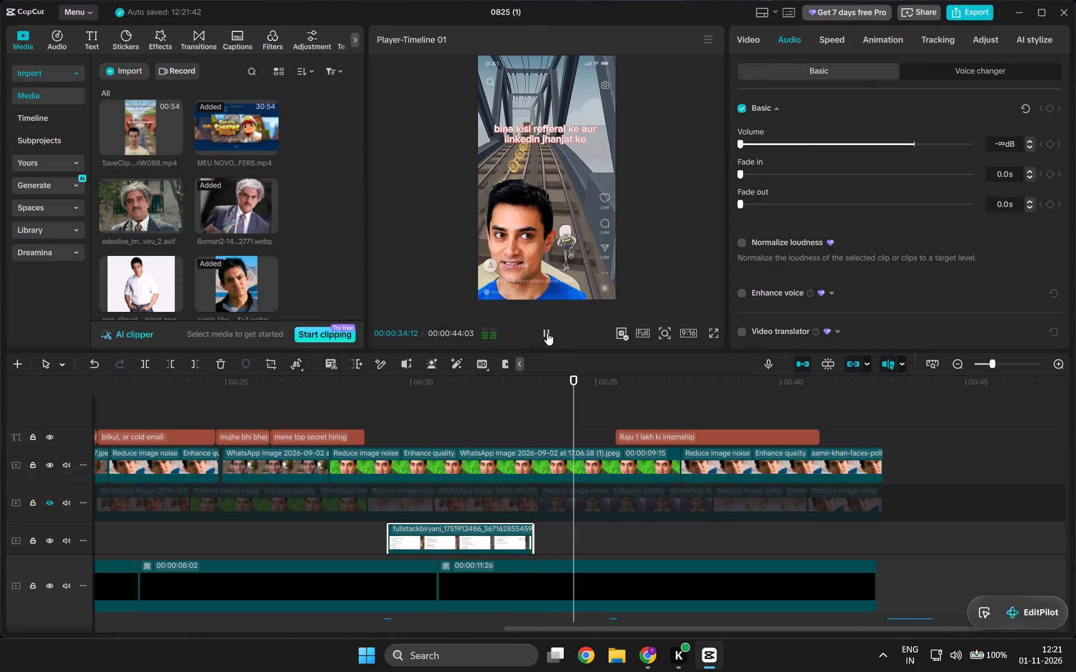
left_click_drag(575, 380, 535, 384)
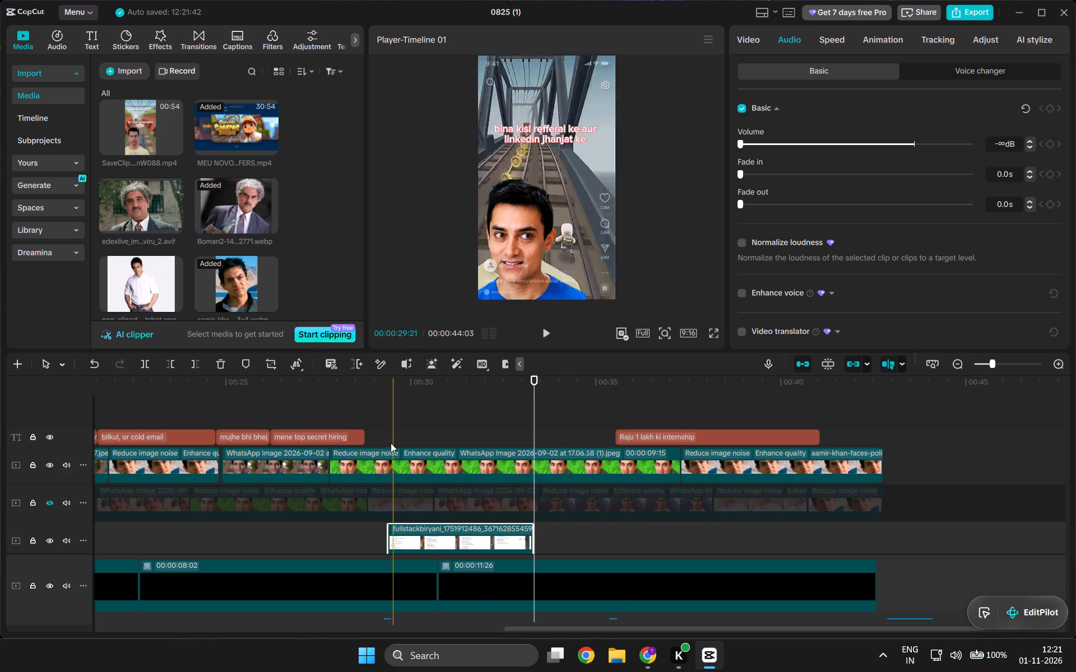
left_click(357, 437)
key("ctrl+c")
key("ctrl+v")
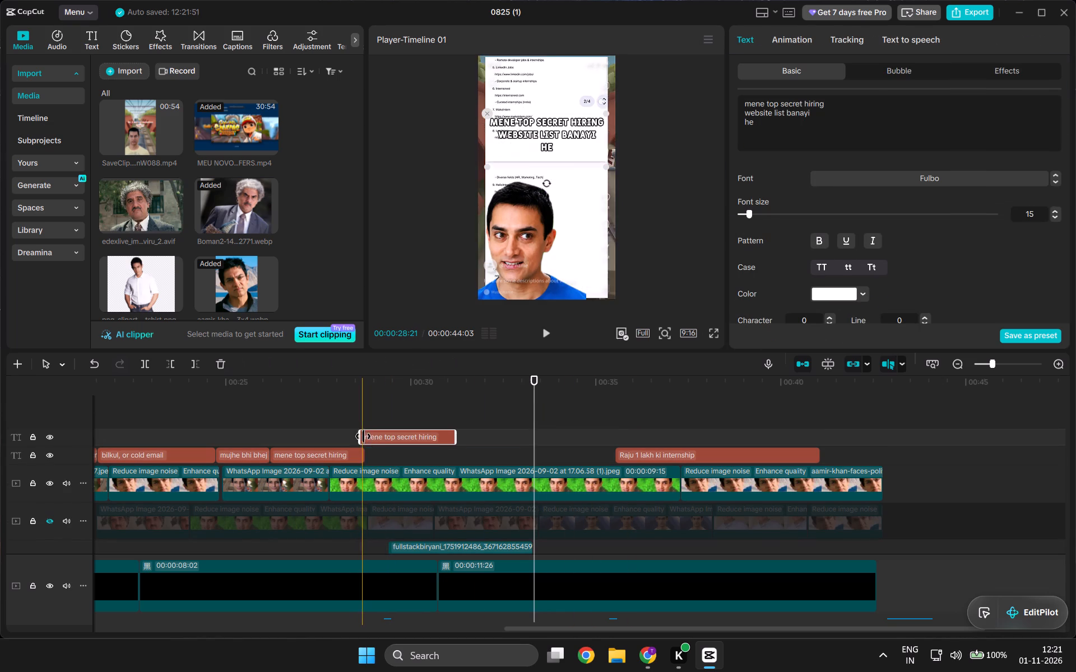
left_click_drag(438, 438, 613, 443)
Rewrite the copied caption as "bina kisi refferal ke / aur linkdin jhanjat ke" and preview it briefly.
left_click_drag(797, 124, 712, 87)
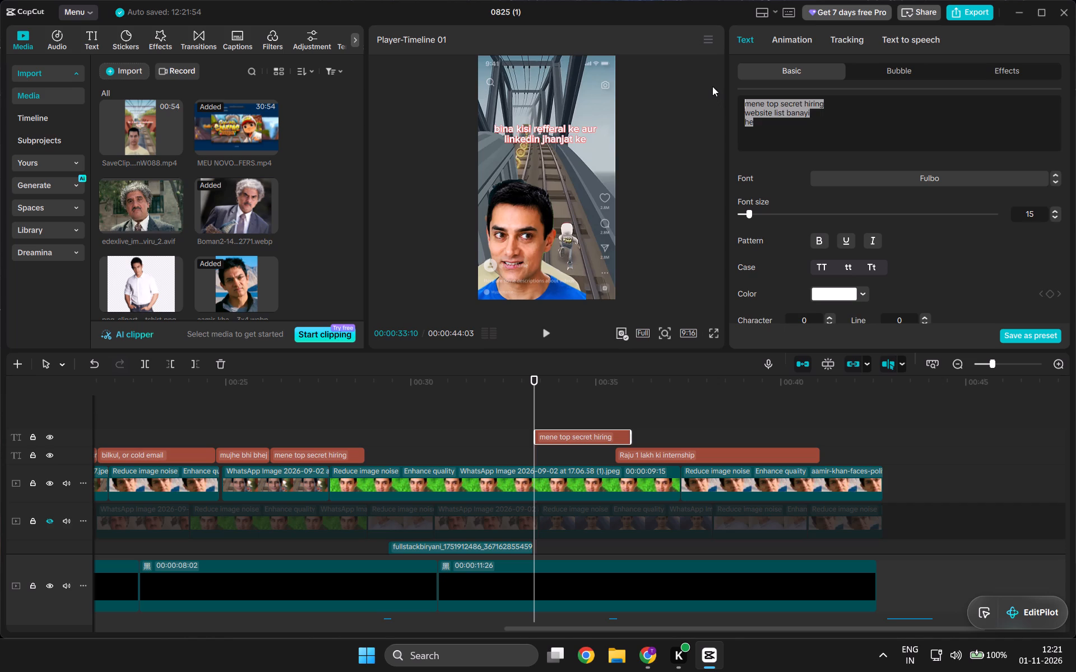
key("b")
key("i")
key("n")
key("a")
key("space")
key("k")
key("i")
key("s")
key("i")
key("space")
key("r")
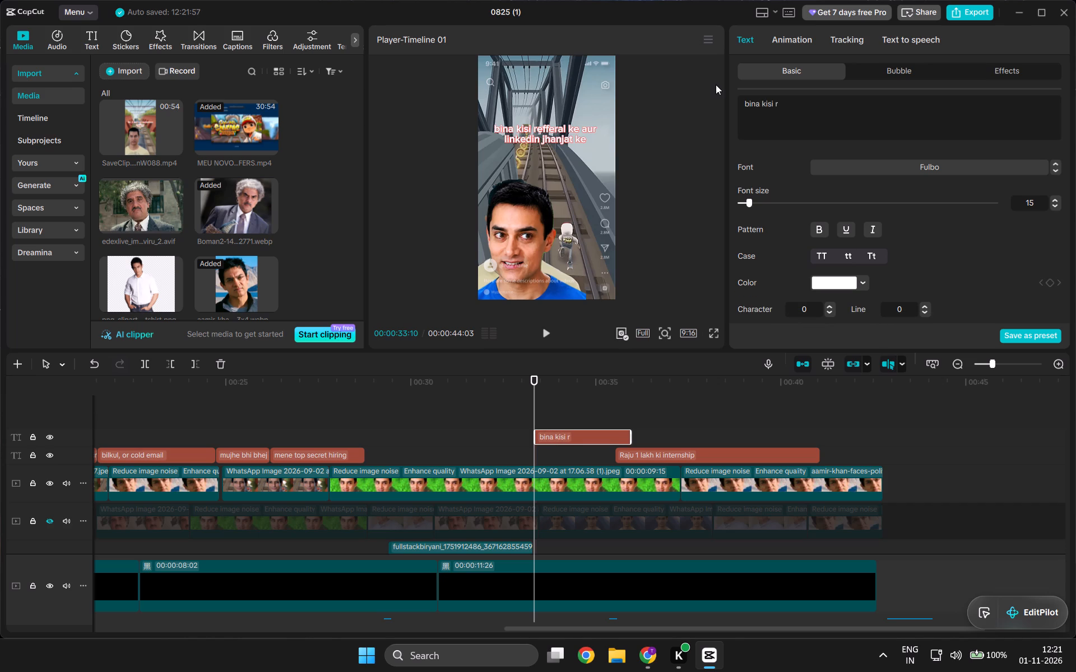
key("e")
key("f")
key("f")
key("e")
key("r")
type("al ke")
key("Return")
type("aur linkdin jah")
key("BackSpace")
key("BackSpace")
type("hanjat ke")
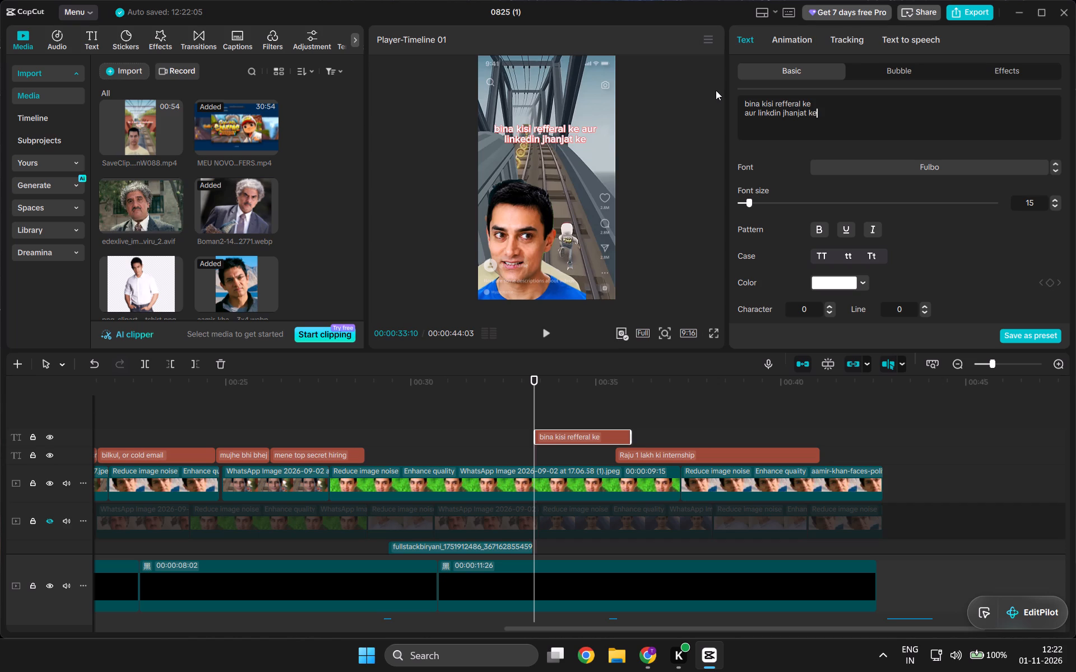
double_click(546, 334)
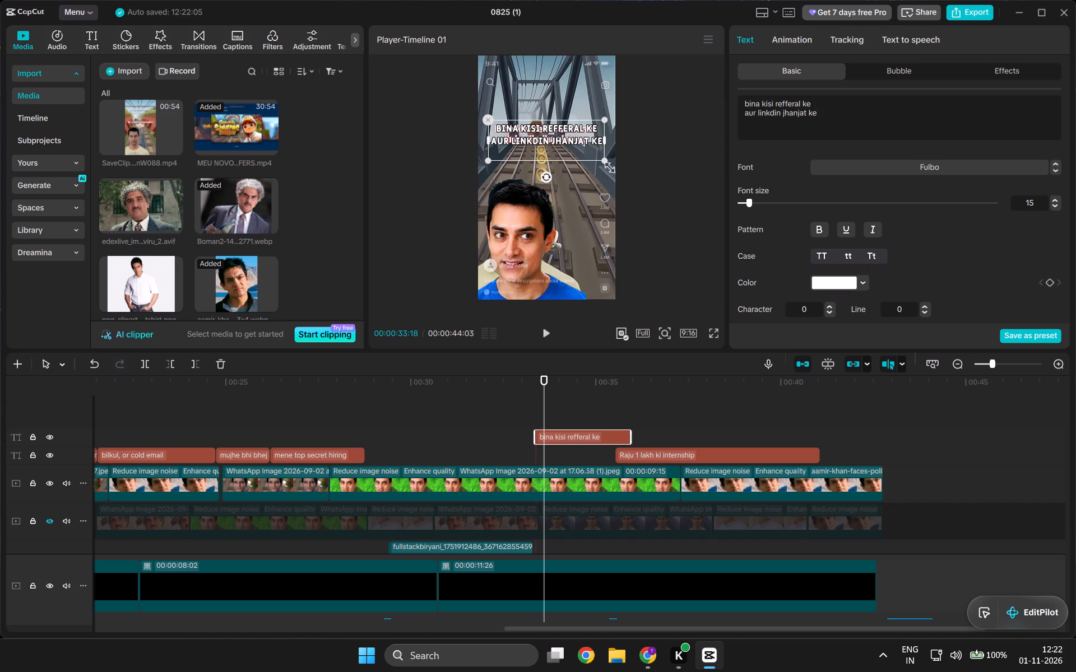
Scale the "bina kisi refferal ke" caption down slightly in the preview.
left_click_drag(607, 161, 602, 161)
right_click_drag(565, 292, 546, 344)
Play on to 35:08, trim the end of the "bina kisi refferal ke" caption there, and move it onto the main caption track.
left_click(546, 333)
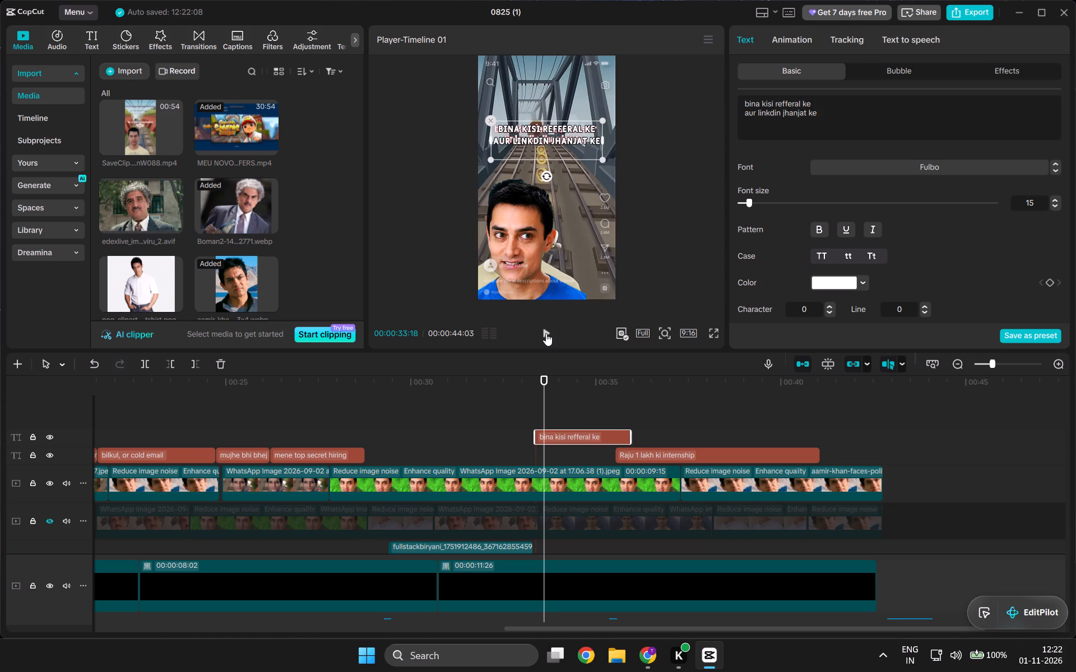
left_click(546, 333)
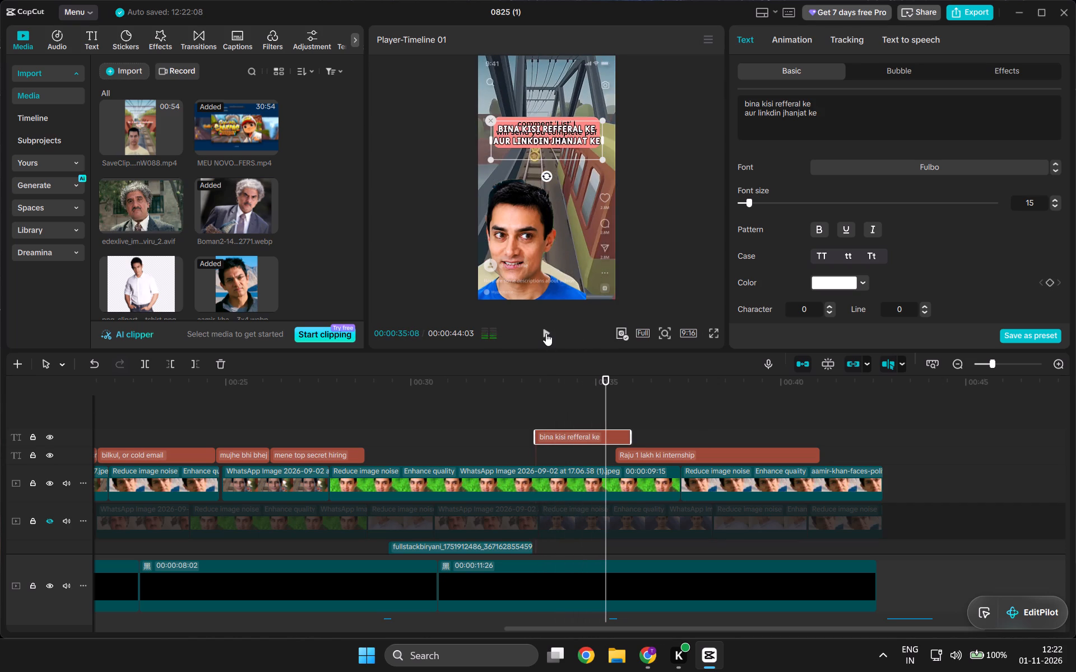
left_click(197, 366)
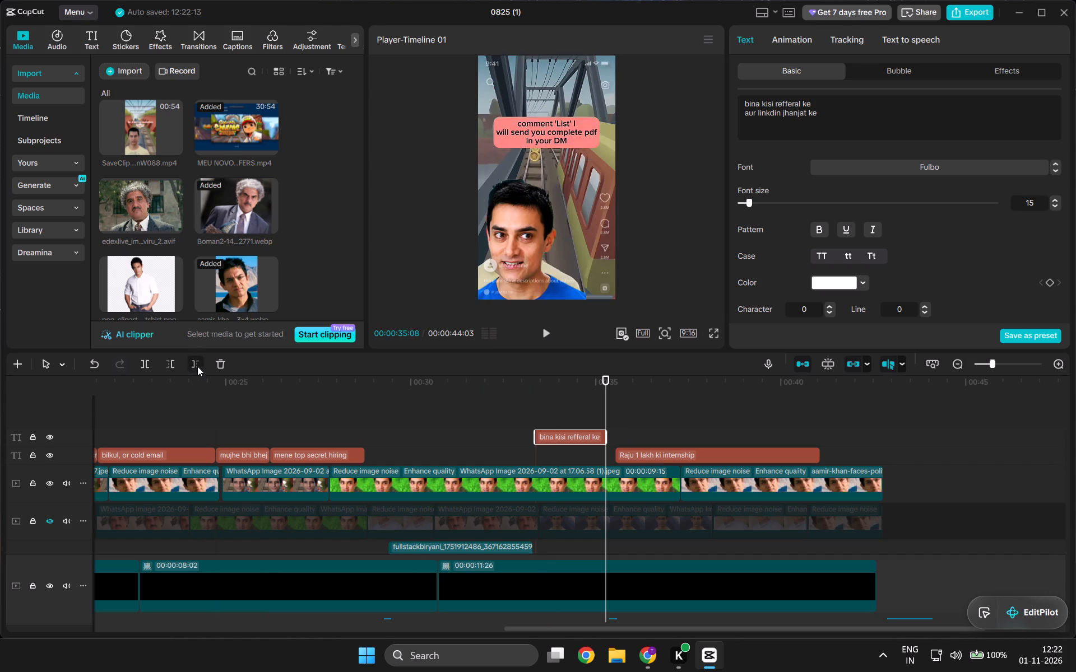
left_click_drag(584, 434, 583, 452)
Extend the start of the "Raju 1 lakh ki internship" caption back to 35:08, where the preceding caption ends.
left_click(626, 433)
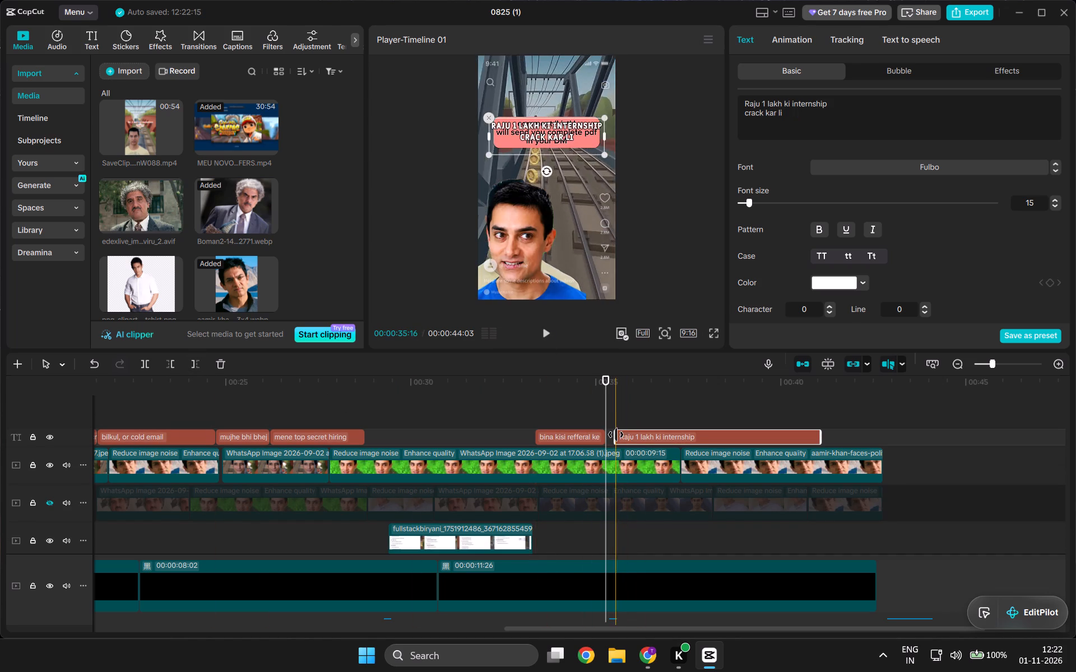
left_click_drag(616, 435, 591, 438)
Rewrite the "Raju 1 lakh ki internship" caption as "Comment "List" I / will send you complete / pdf in your dms".
left_click_drag(809, 115, 700, 102)
key("equal")
key("BackSpace")
key("BackSpace")
key("BackSpace")
type("Comment \"")
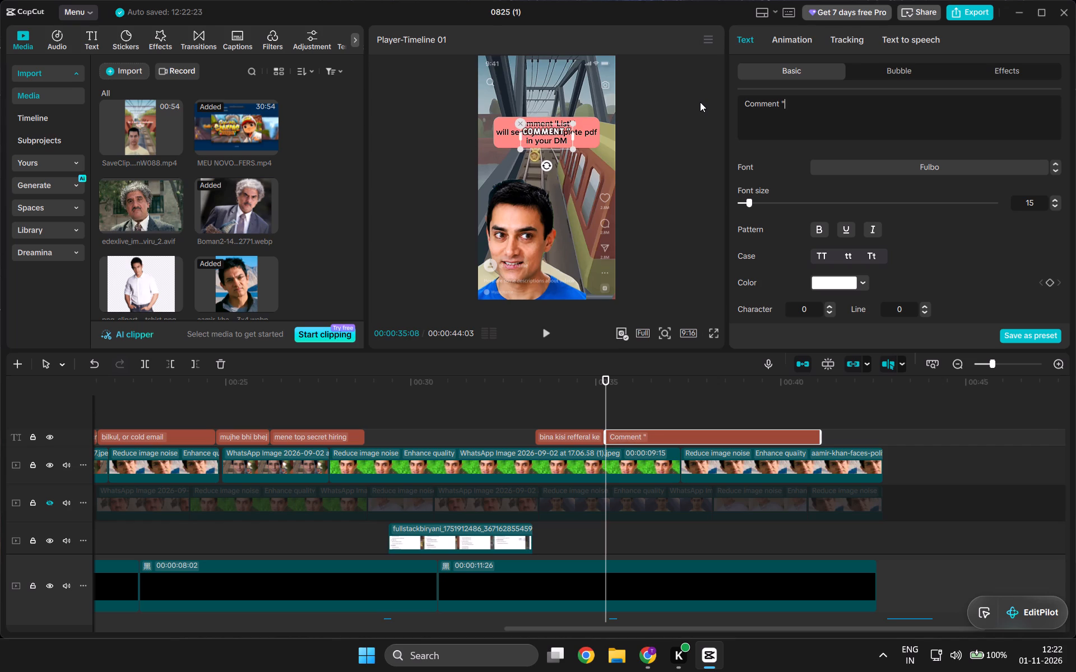
type("List\"")
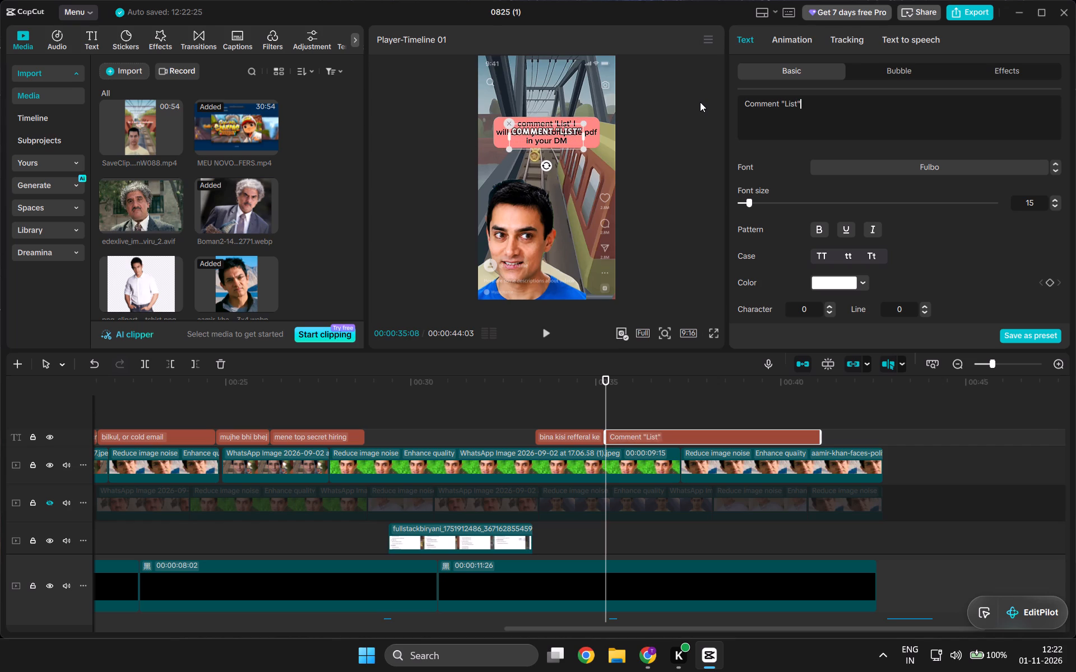
key("space")
key("shift+i")
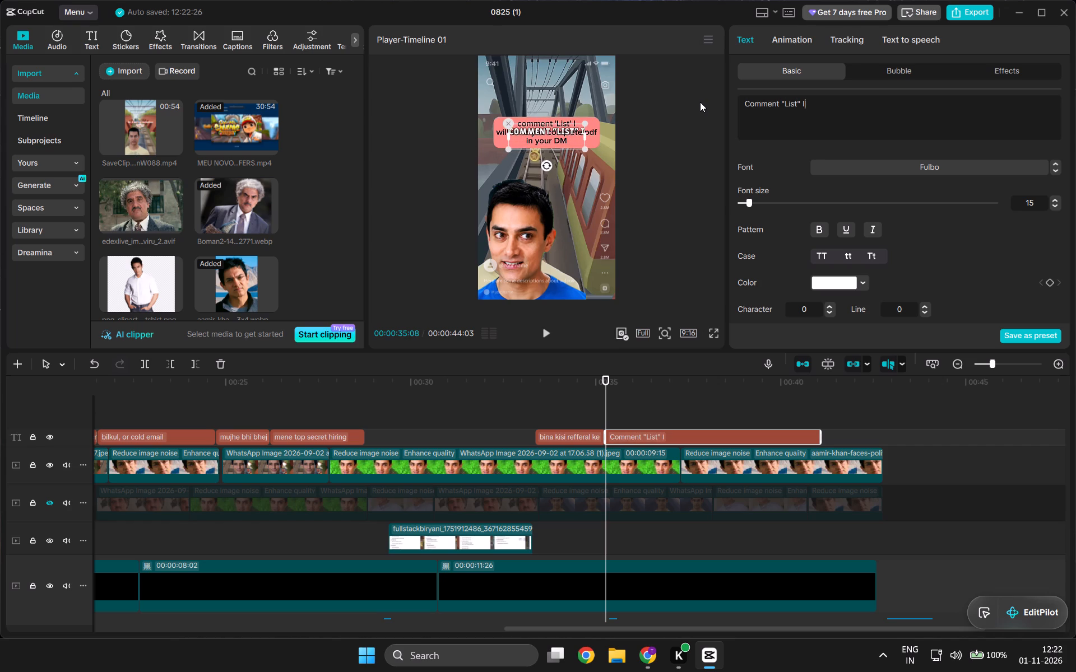
key("Return")
type("will send you complete")
key("Return")
type("pdf in your dms")
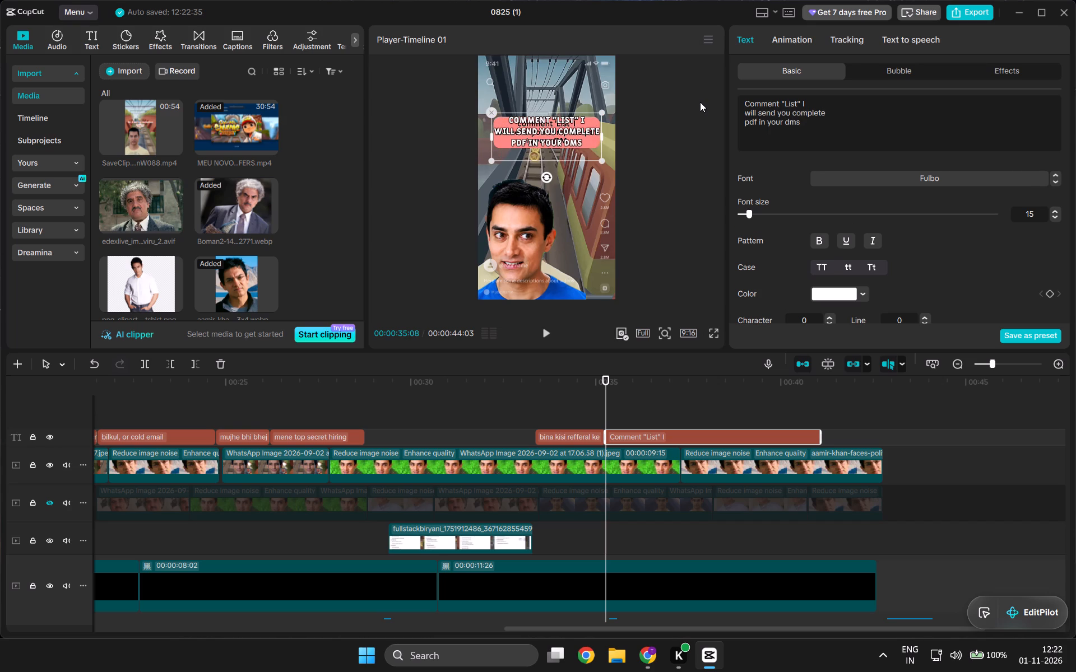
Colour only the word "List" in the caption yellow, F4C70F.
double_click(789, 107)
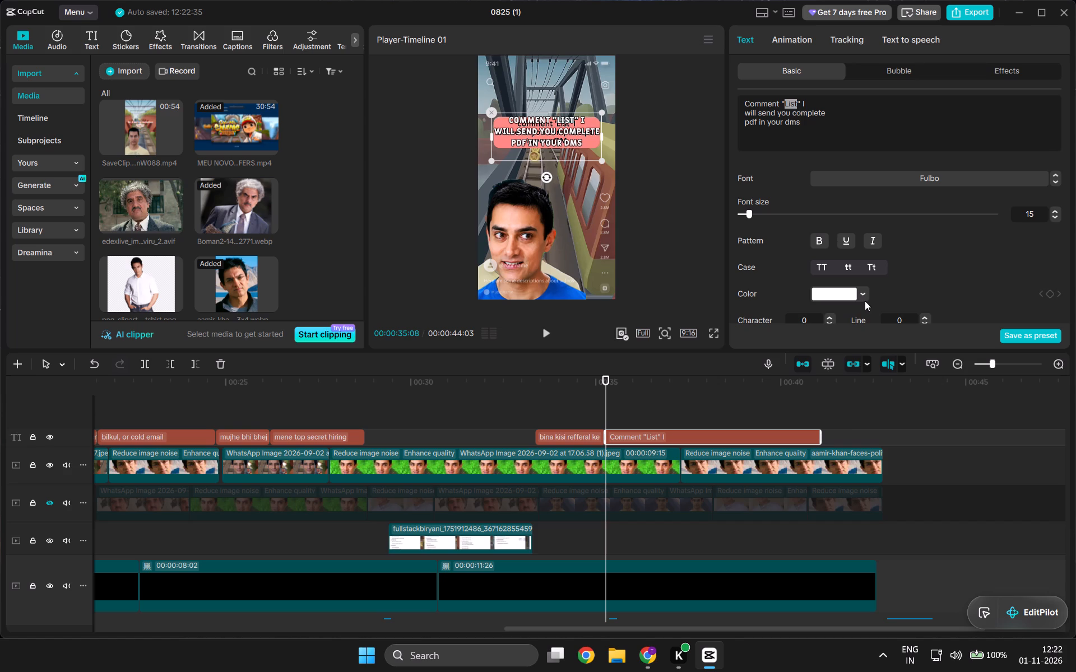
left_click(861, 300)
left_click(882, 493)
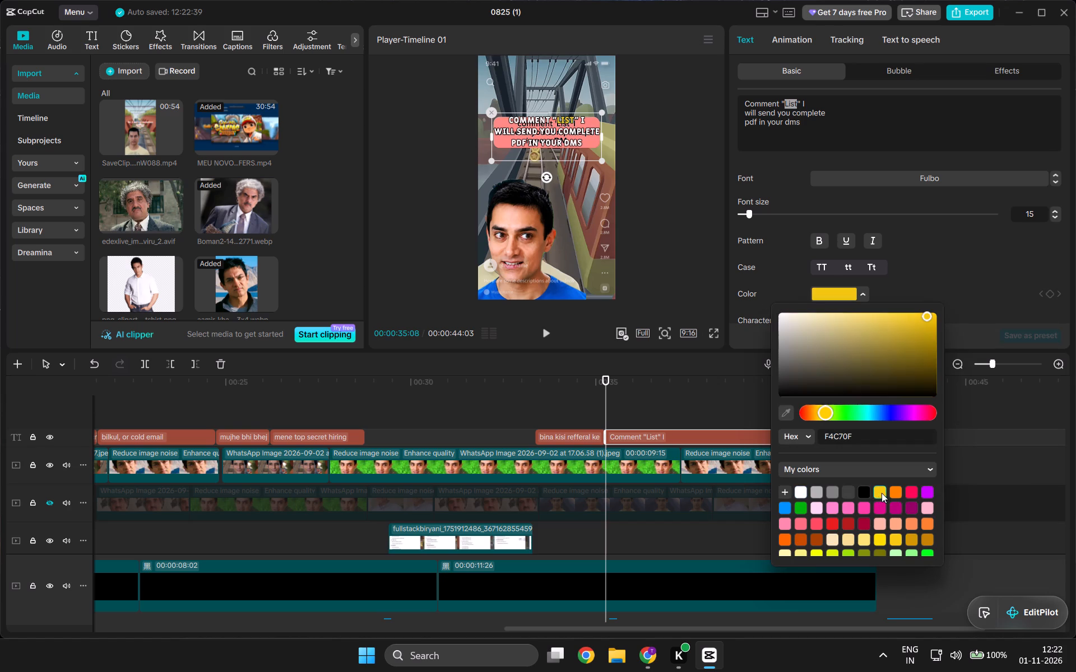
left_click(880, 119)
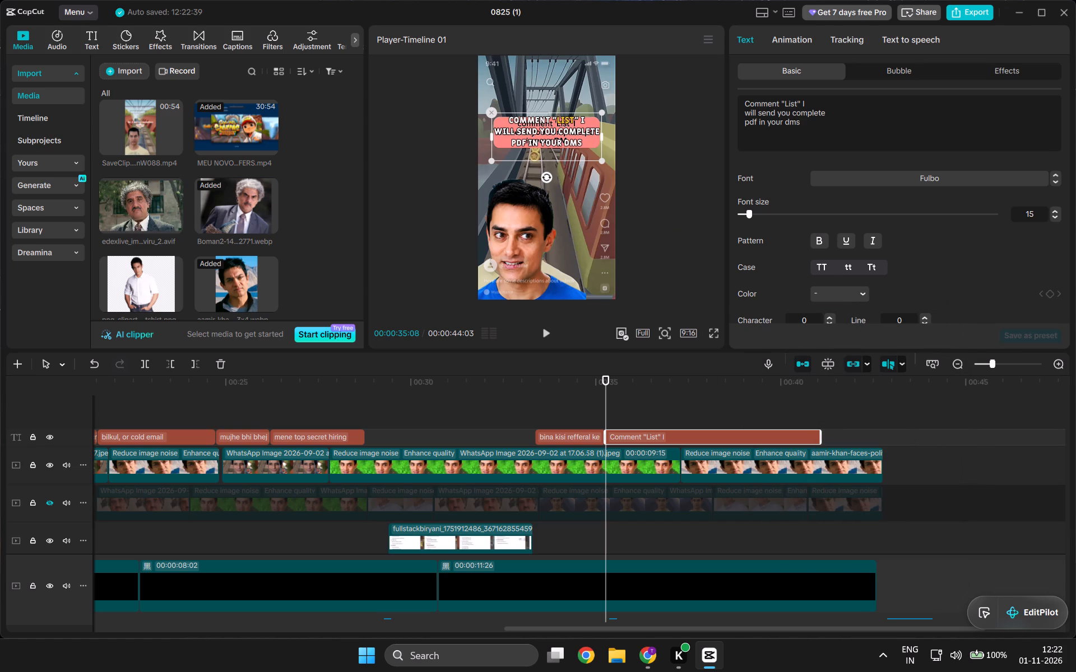
Scale the "Comment "List" I" caption up slightly in the preview, keeping it horizontally centred.
left_click_drag(602, 164, 609, 164)
left_click(568, 139)
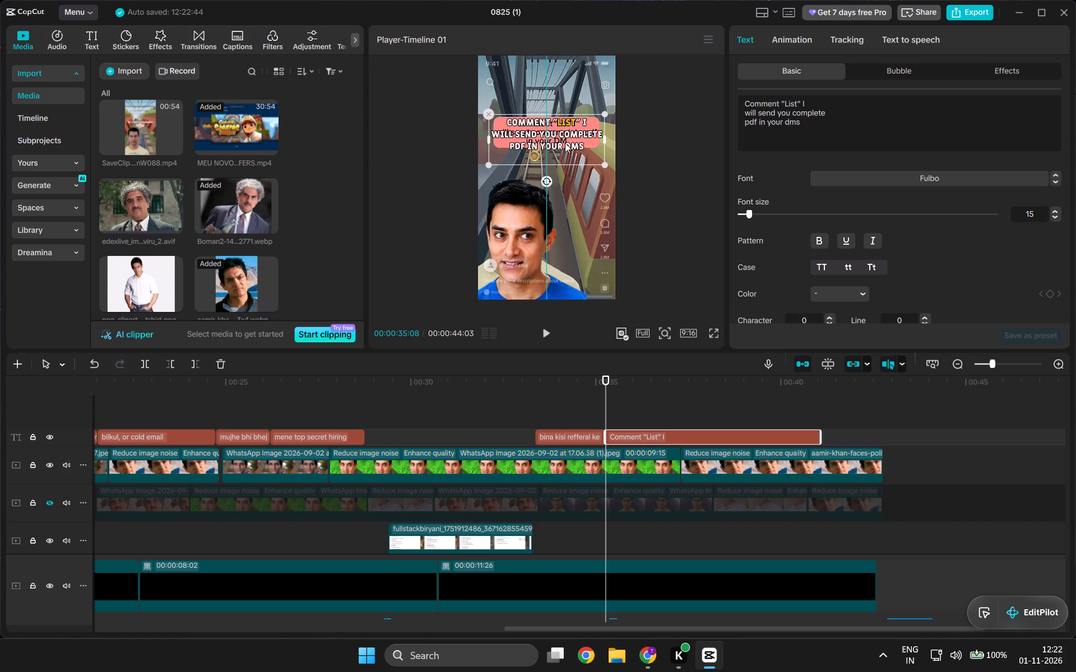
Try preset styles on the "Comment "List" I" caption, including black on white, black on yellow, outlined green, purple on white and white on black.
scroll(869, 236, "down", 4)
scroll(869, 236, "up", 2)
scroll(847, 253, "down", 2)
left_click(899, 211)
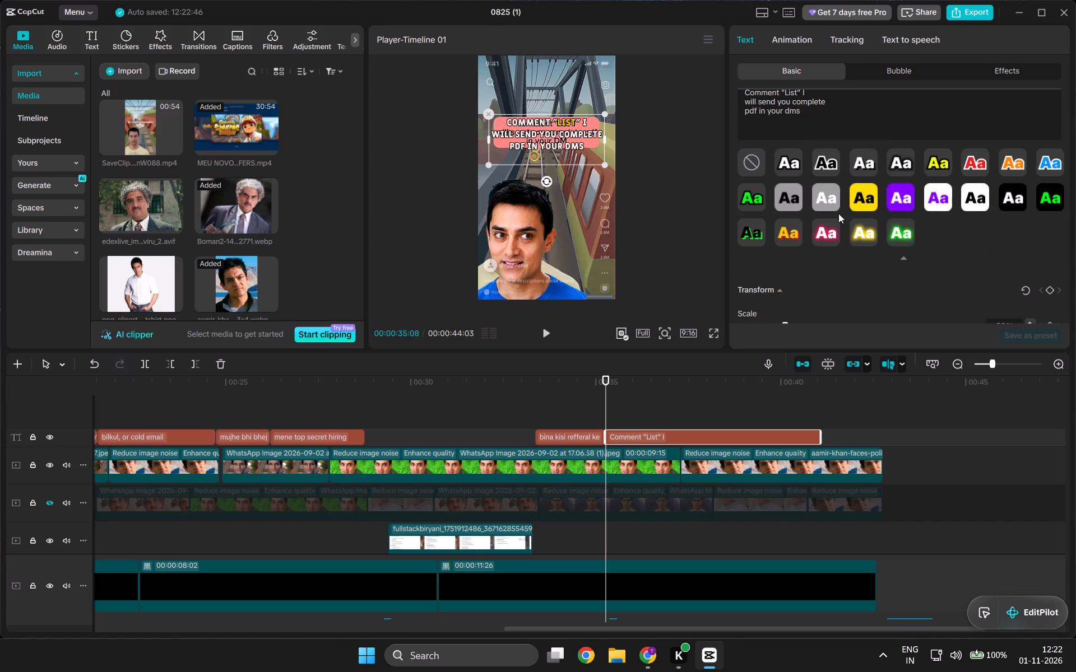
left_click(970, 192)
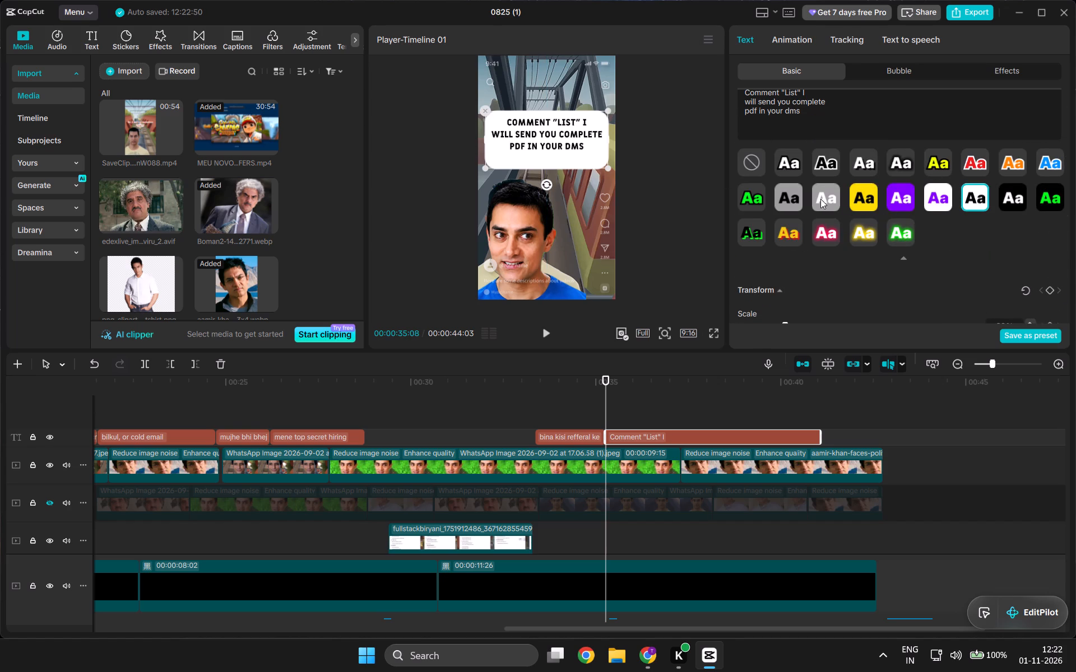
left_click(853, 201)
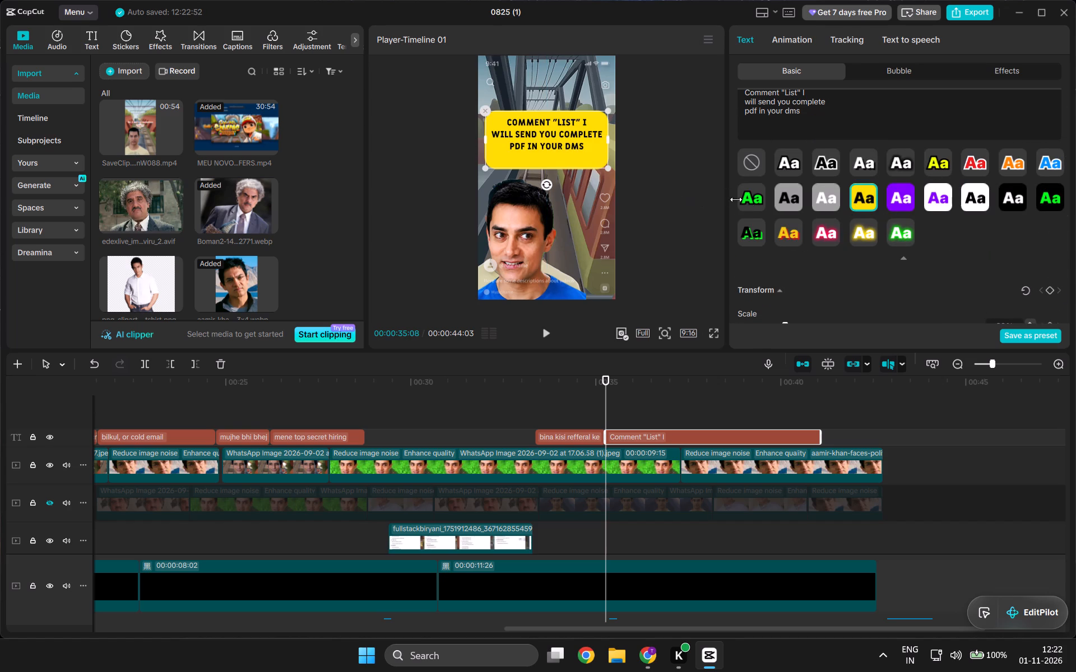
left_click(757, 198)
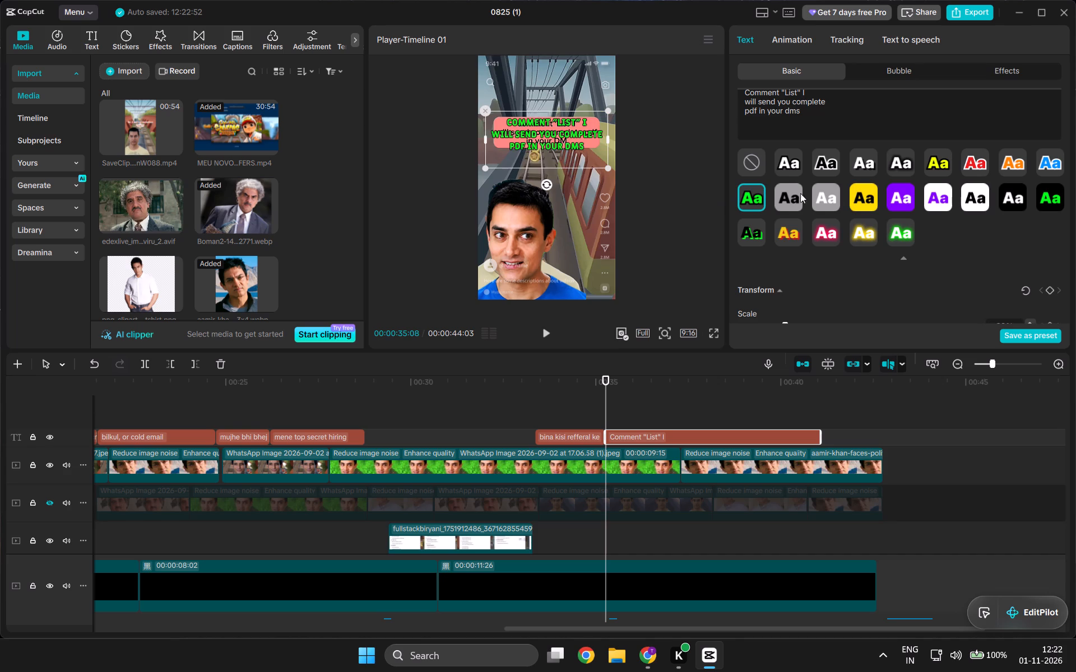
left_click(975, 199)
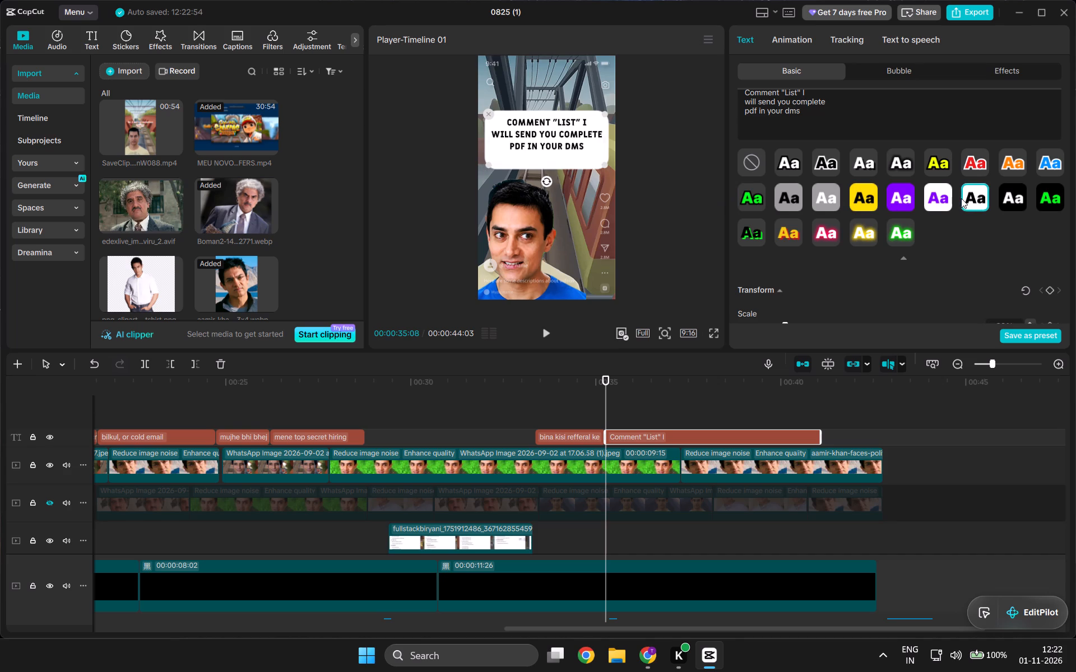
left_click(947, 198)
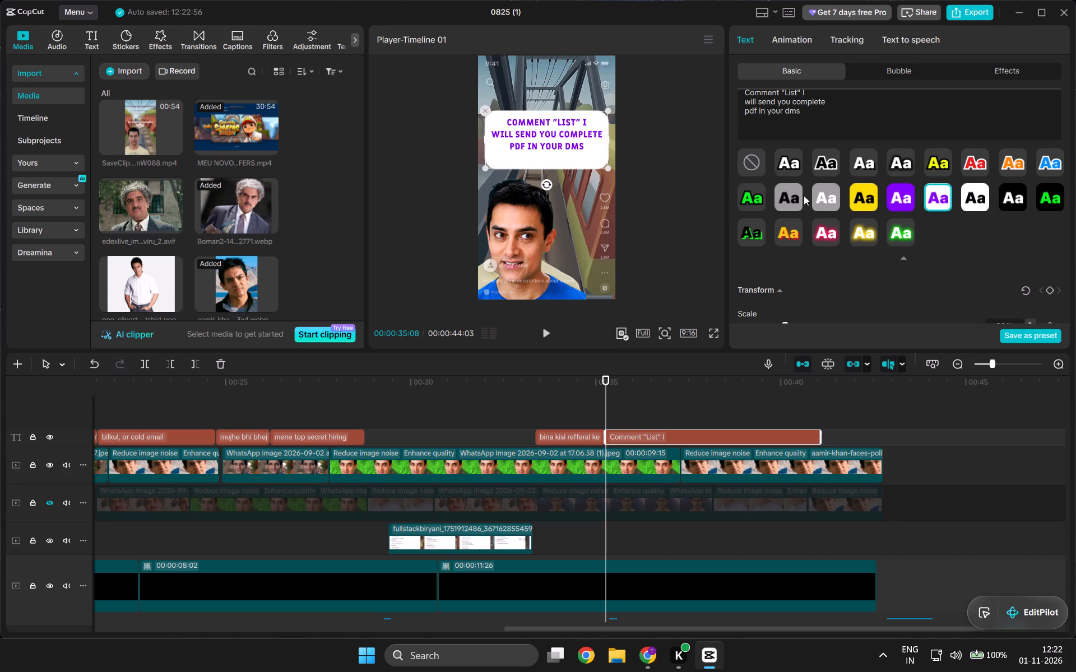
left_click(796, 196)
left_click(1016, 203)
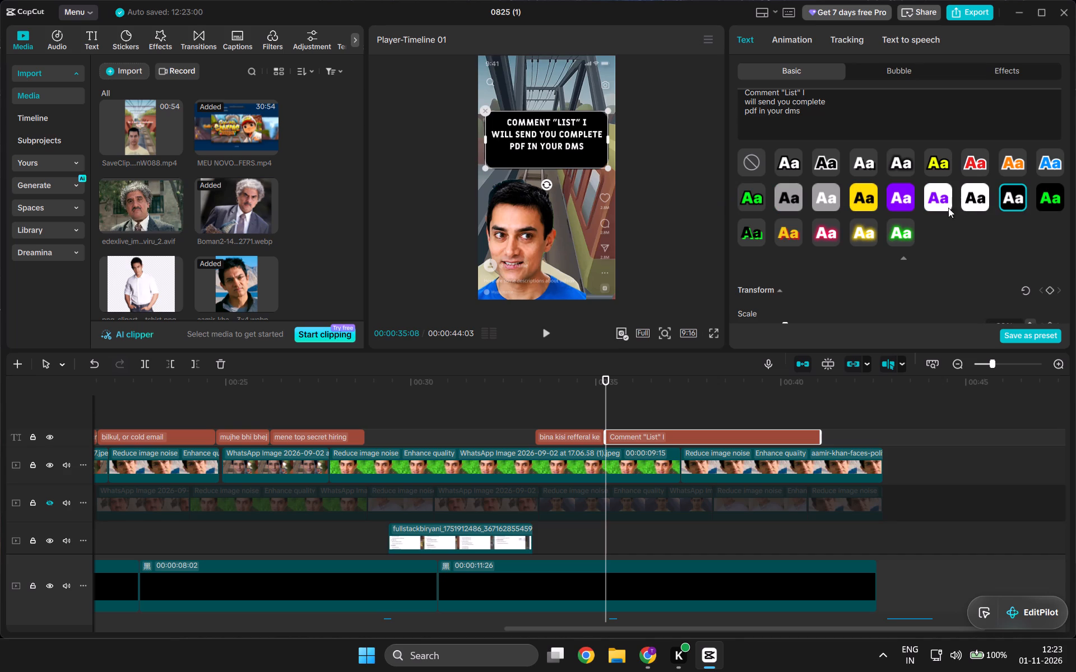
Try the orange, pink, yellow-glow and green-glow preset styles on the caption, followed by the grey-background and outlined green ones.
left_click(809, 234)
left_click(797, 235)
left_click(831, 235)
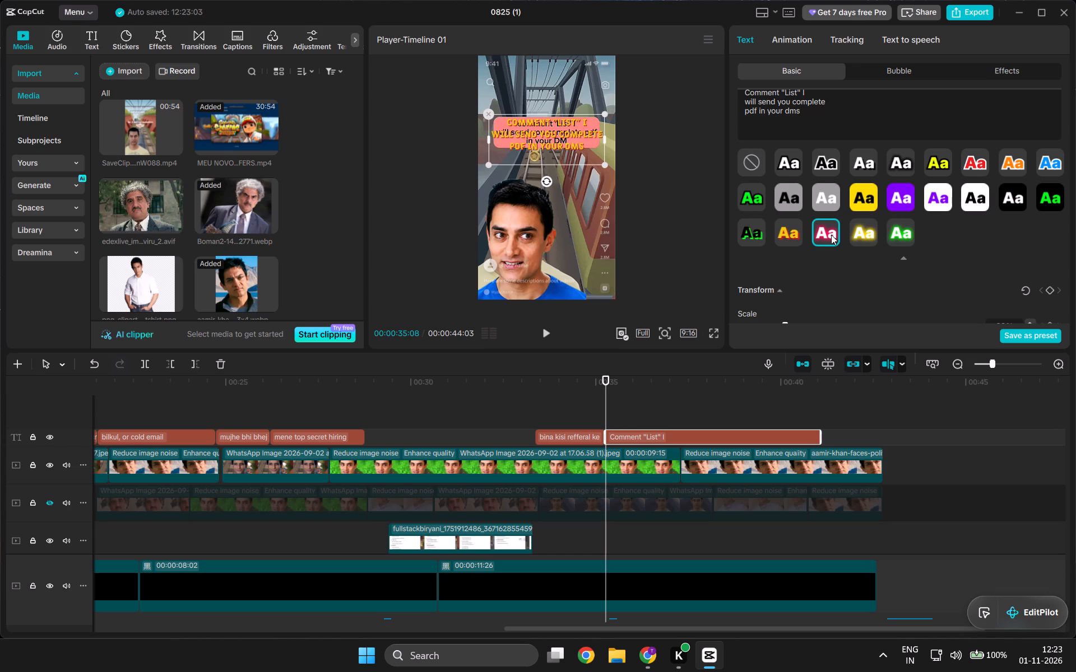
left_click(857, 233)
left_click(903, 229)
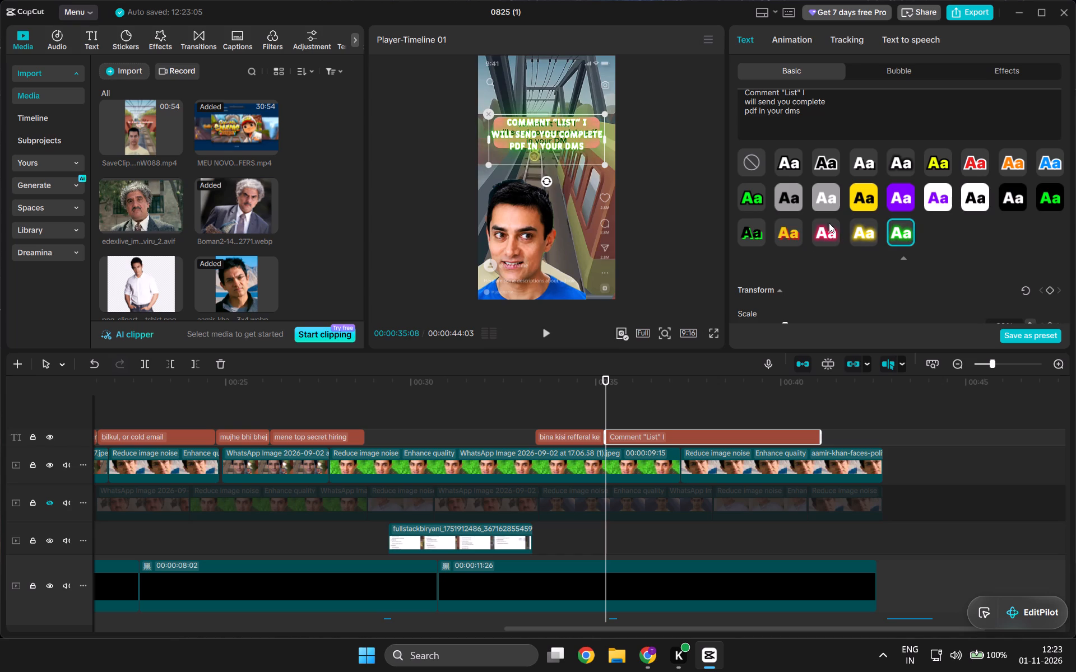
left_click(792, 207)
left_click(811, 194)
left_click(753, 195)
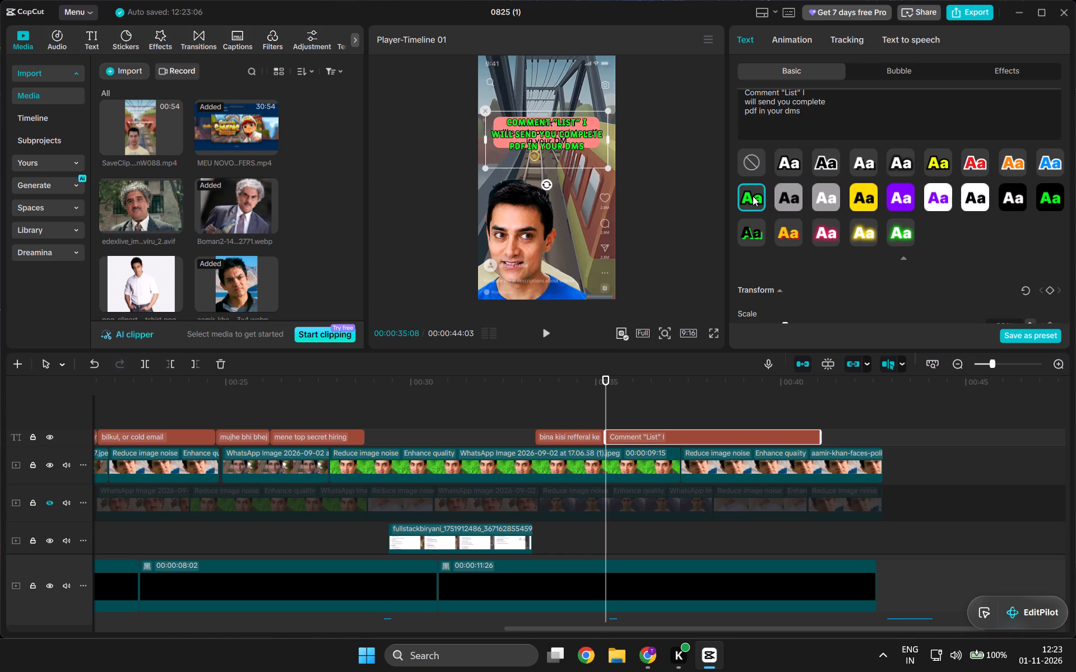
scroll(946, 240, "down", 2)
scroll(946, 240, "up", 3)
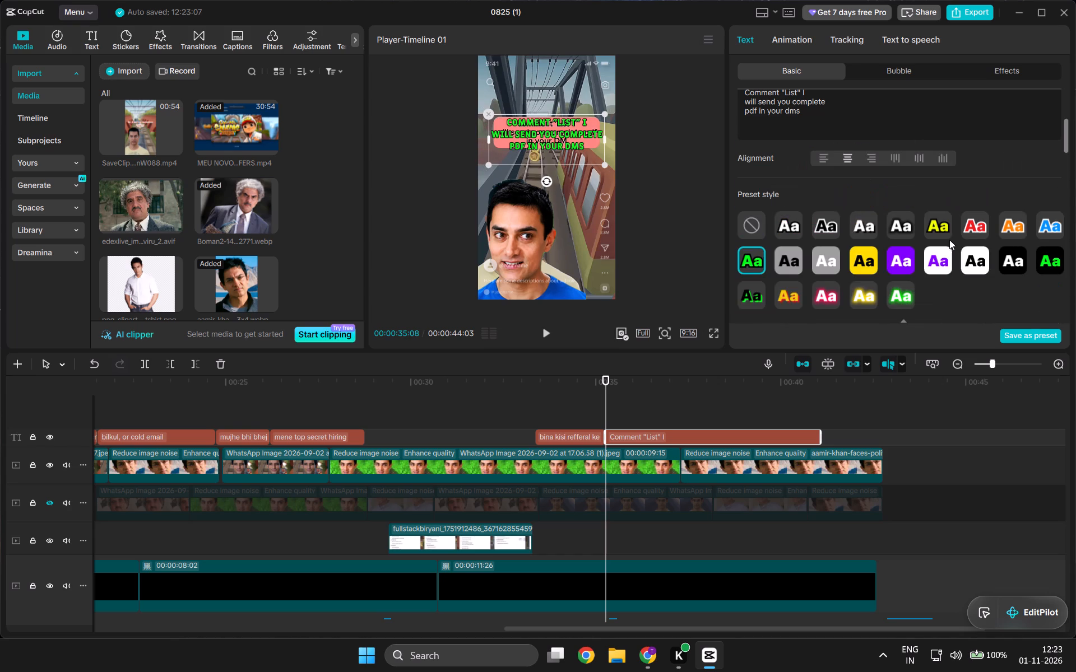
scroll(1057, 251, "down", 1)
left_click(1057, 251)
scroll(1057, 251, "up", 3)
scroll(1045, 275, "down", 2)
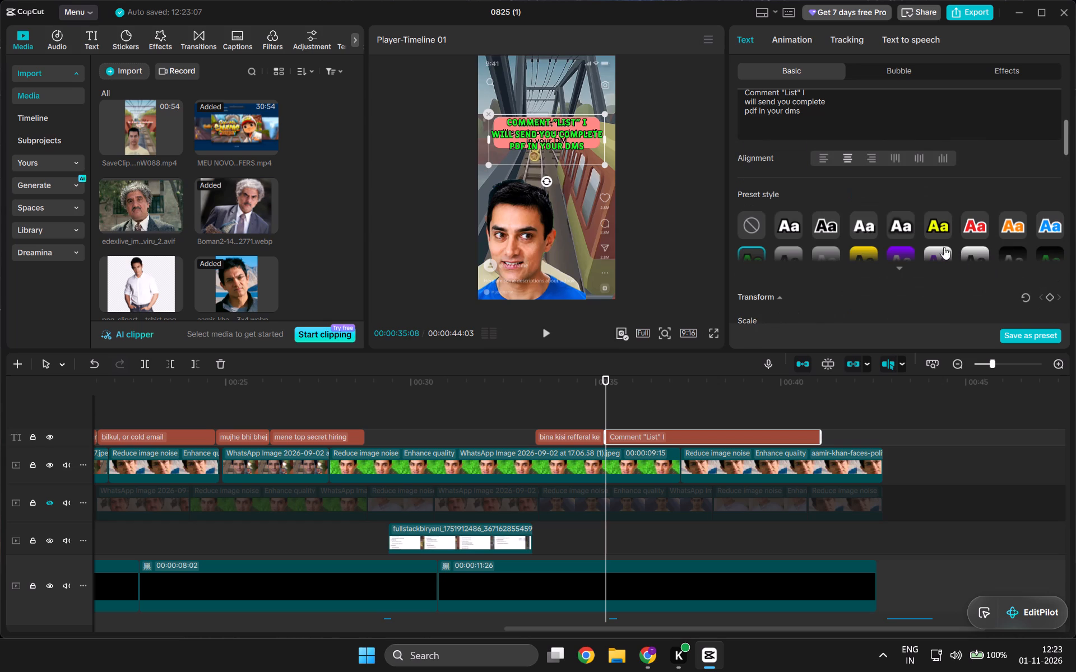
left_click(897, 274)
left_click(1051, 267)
Apply the preset style with white text and a black outline to the "Comment "List" I" caption.
scroll(943, 228, "up", 2)
scroll(943, 228, "down", 7)
scroll(943, 230, "up", 5)
left_click(782, 234)
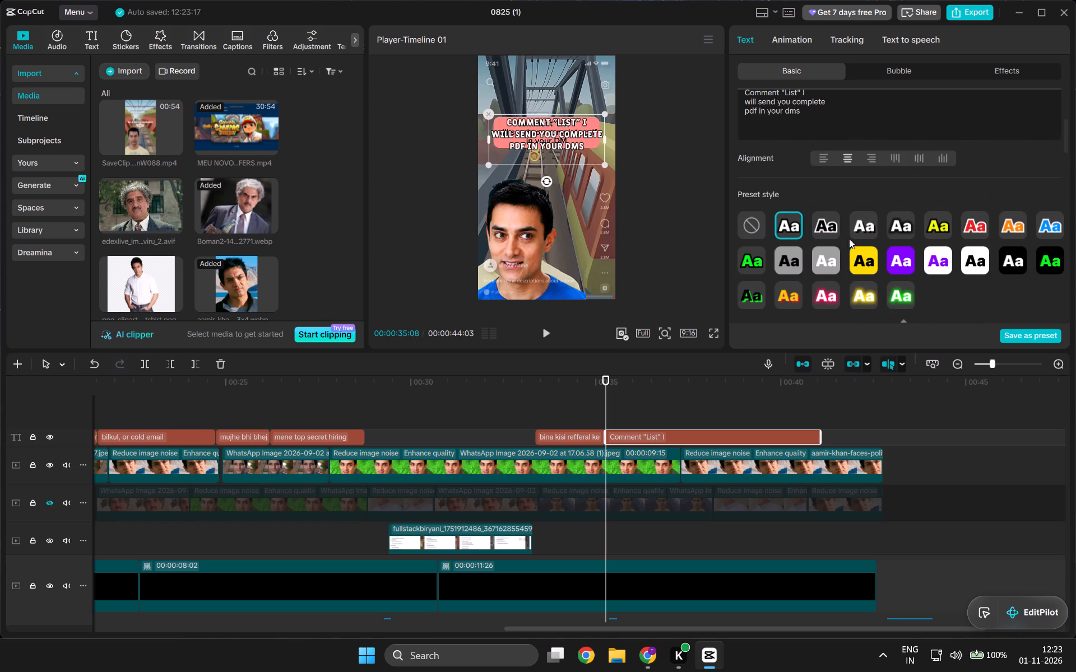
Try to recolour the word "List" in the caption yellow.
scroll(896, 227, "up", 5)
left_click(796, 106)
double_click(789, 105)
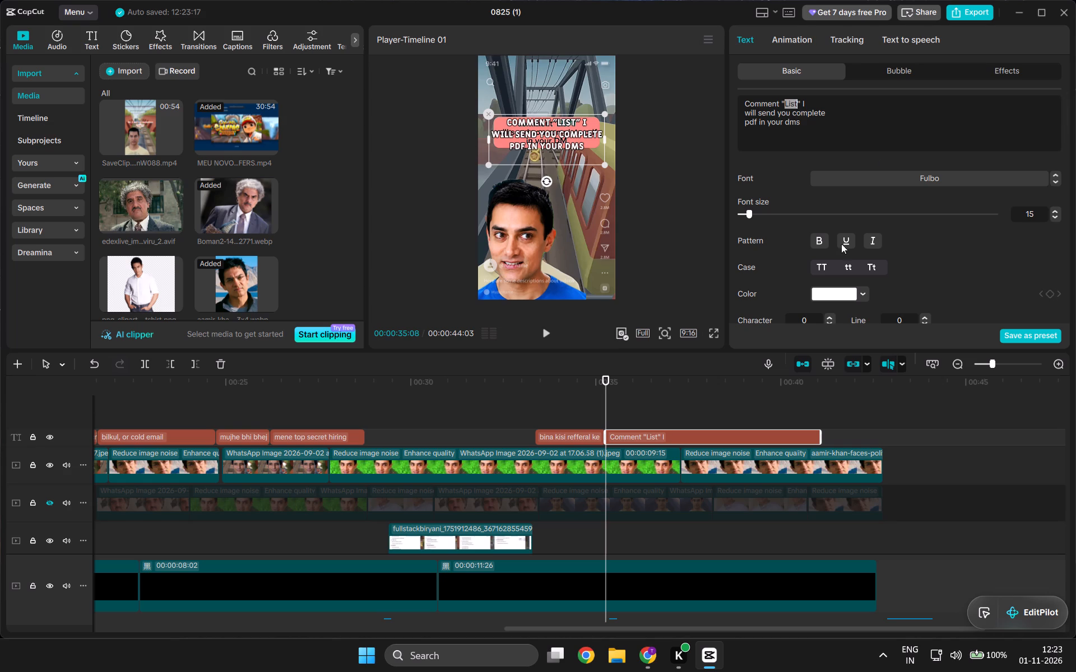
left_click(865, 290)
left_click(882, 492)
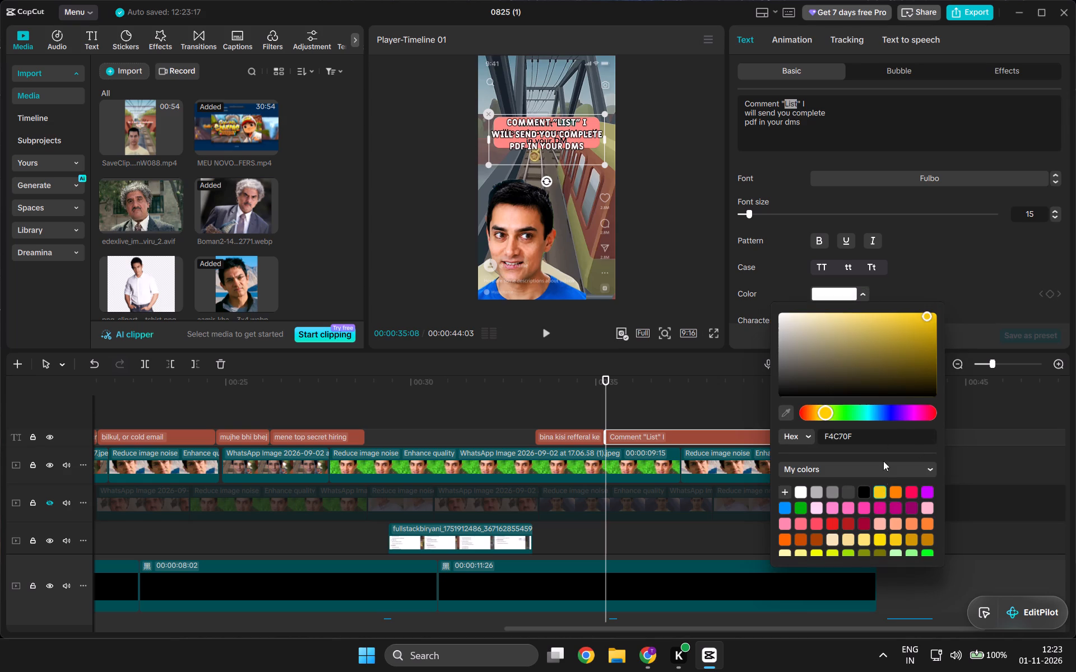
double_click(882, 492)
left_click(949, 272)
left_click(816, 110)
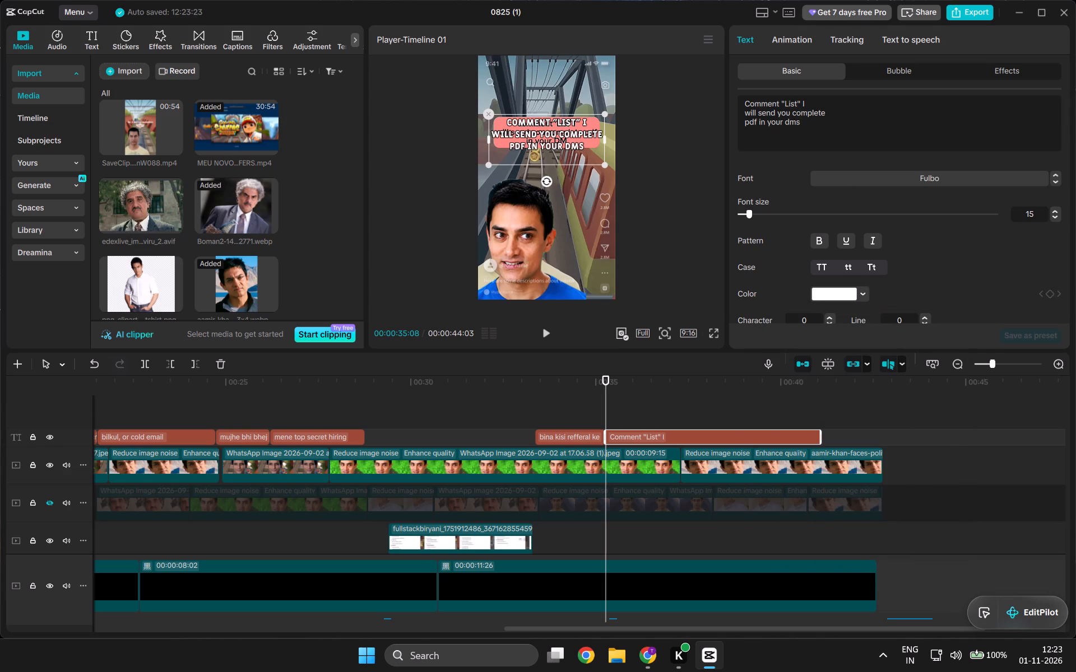
Select the word "List" again in the caption text and colour it yellow, F4C70F.
double_click(787, 99)
double_click(796, 103)
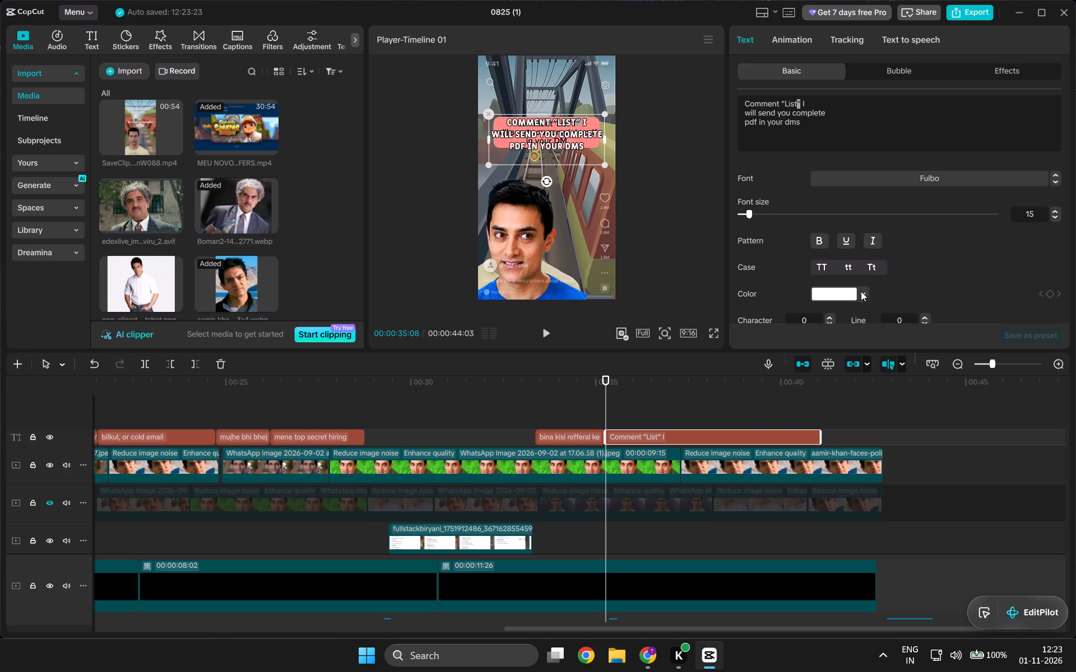
double_click(787, 104)
left_click(861, 296)
left_click(876, 487)
left_click(862, 493)
left_click(876, 490)
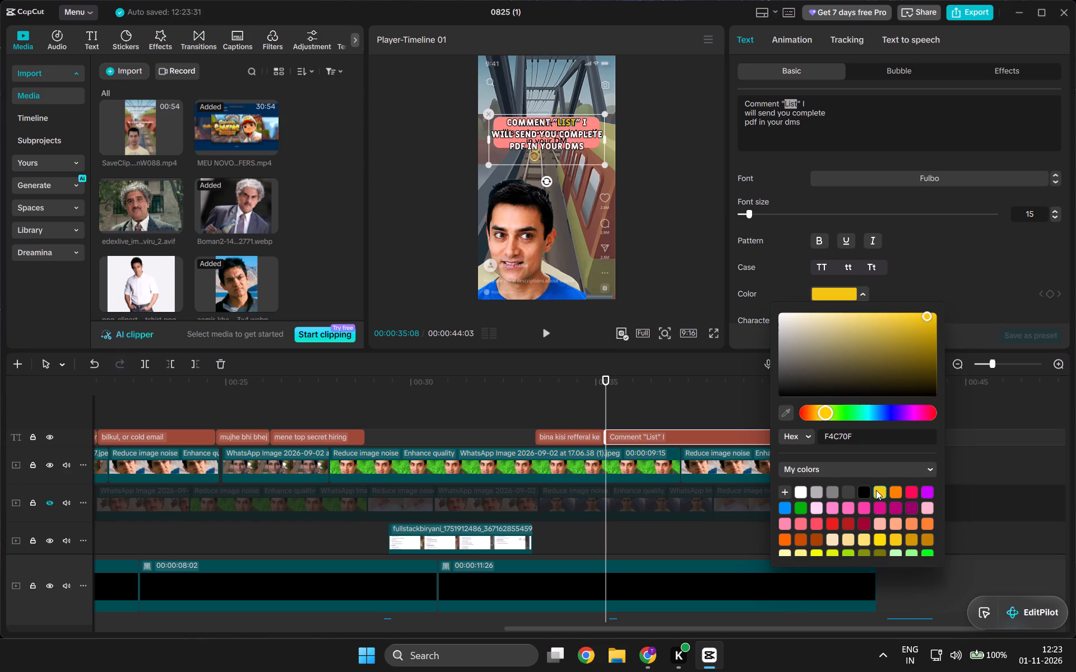
left_click(973, 248)
left_click(844, 128)
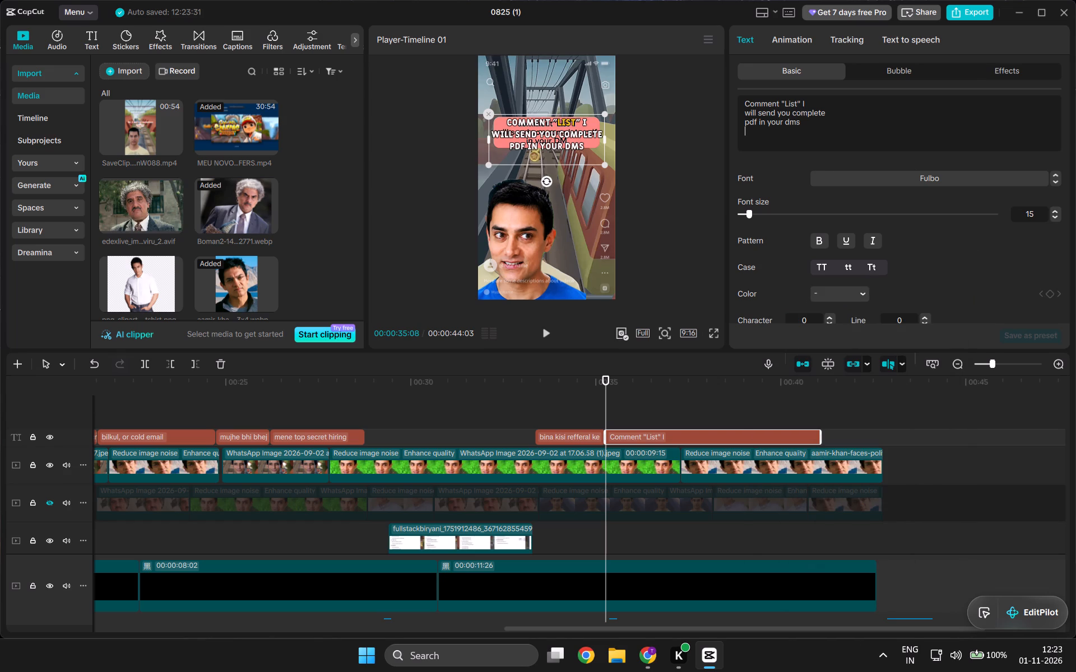
Play the timeline from 35:08 past the end of the "Comment "List" I" caption to review it.
left_click(548, 335)
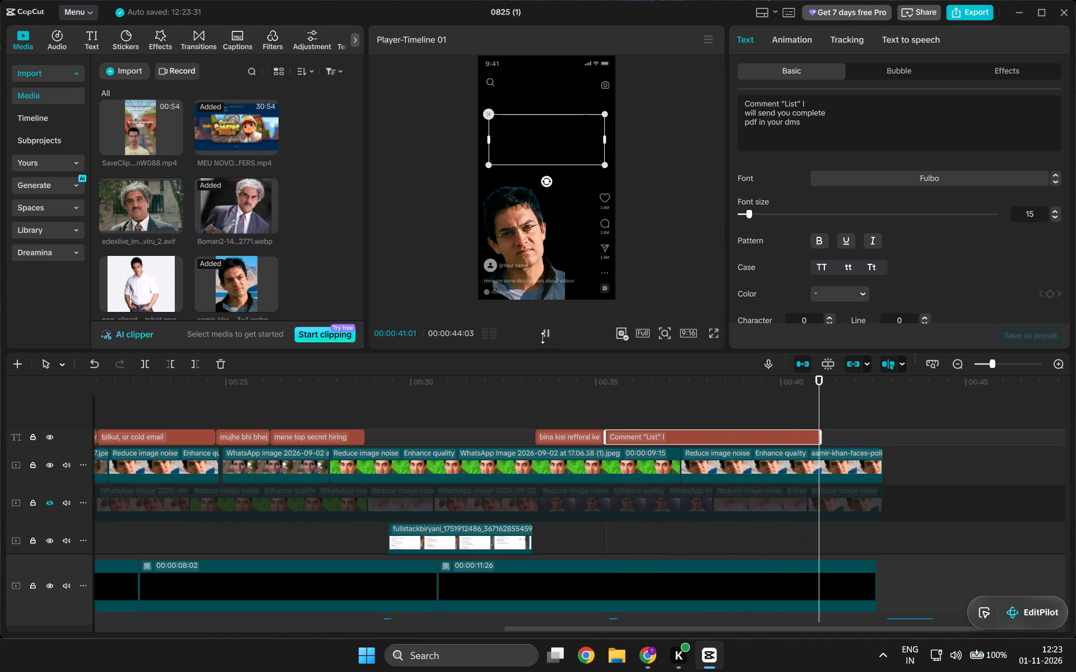
left_click(548, 333)
scroll(913, 437, "down", 2)
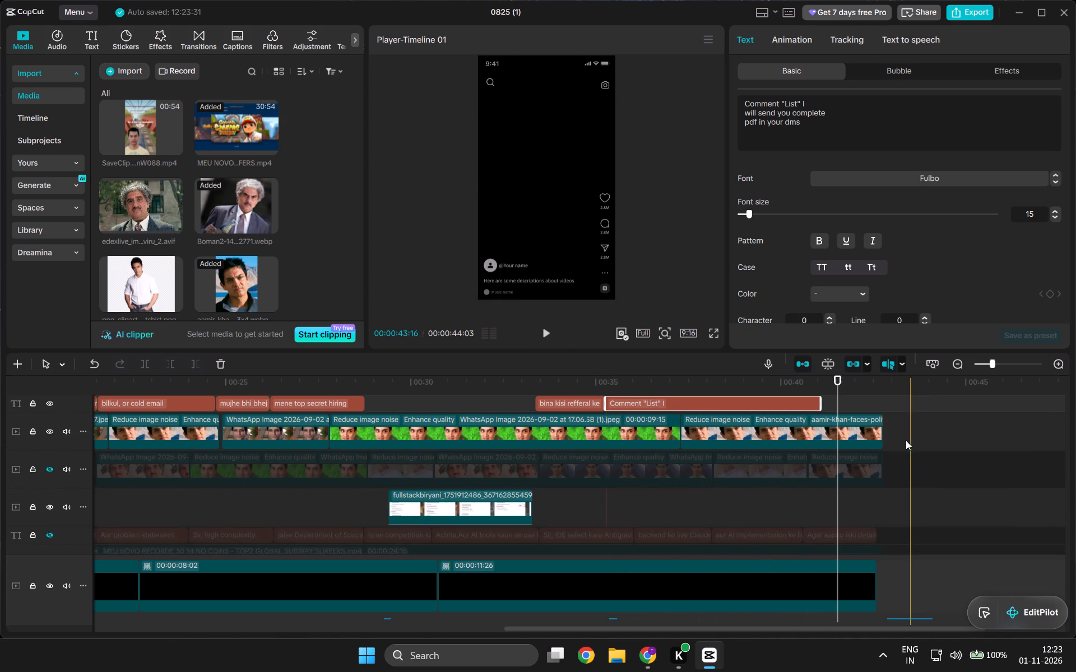
Trim the end of the last black background clip to 40:18, where the fullstackbiryani voice clip ends.
scroll(891, 458, "down", 2)
scroll(889, 459, "up", 3)
left_click_drag(832, 388, 823, 388)
left_click(823, 388)
scroll(842, 449, "down", 14)
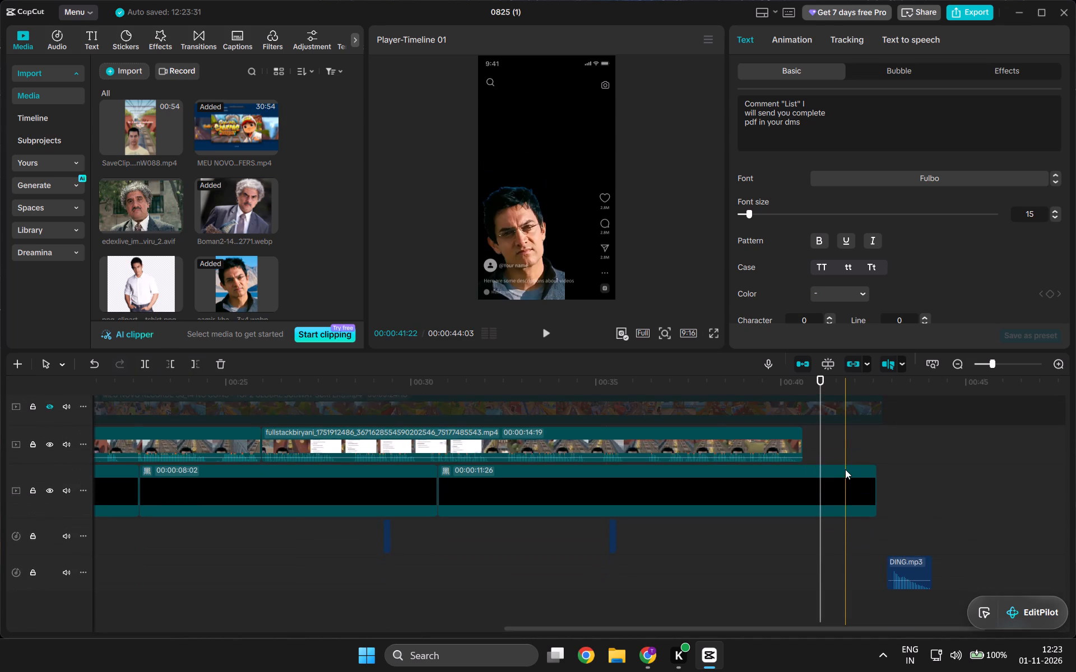
scroll(845, 469, "up", 4)
left_click_drag(817, 377, 803, 375)
left_click(836, 561)
left_click(199, 365)
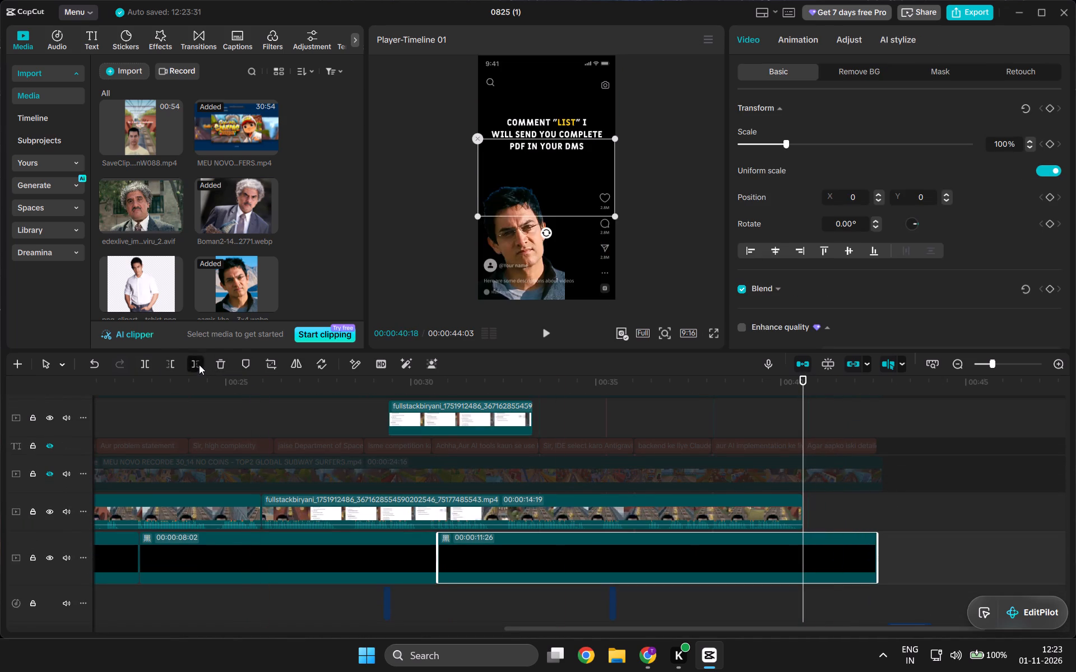
Trim the end of the last aamir-khan-faces overlay clip to 40:18, level with the black background clip.
scroll(856, 524, "up", 5)
scroll(855, 463, "up", 3)
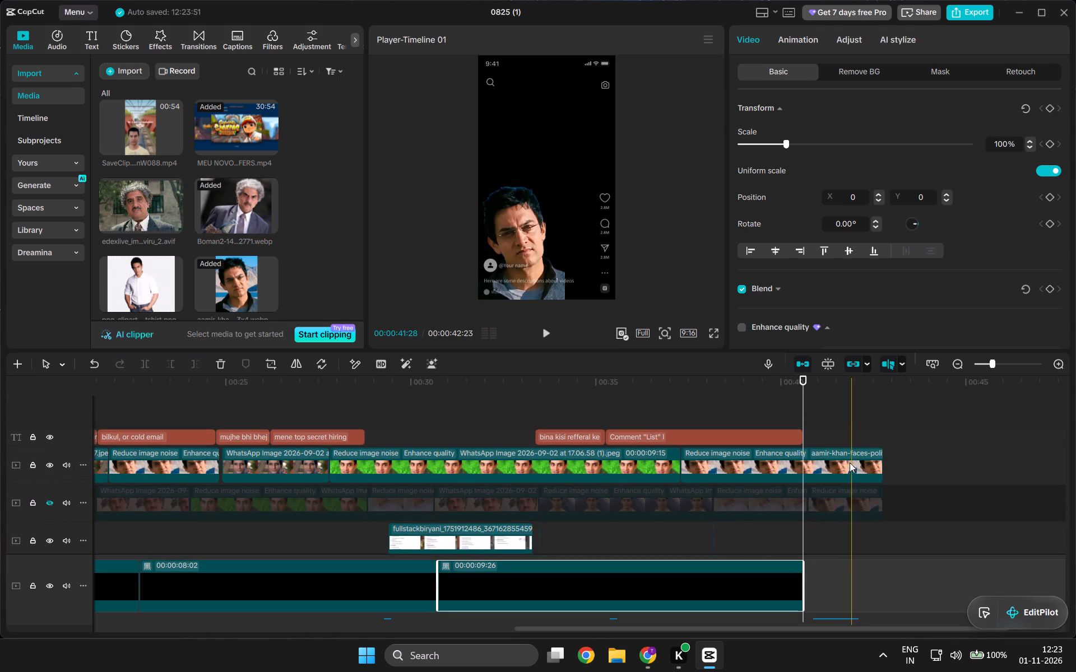
left_click(827, 460)
left_click(198, 364)
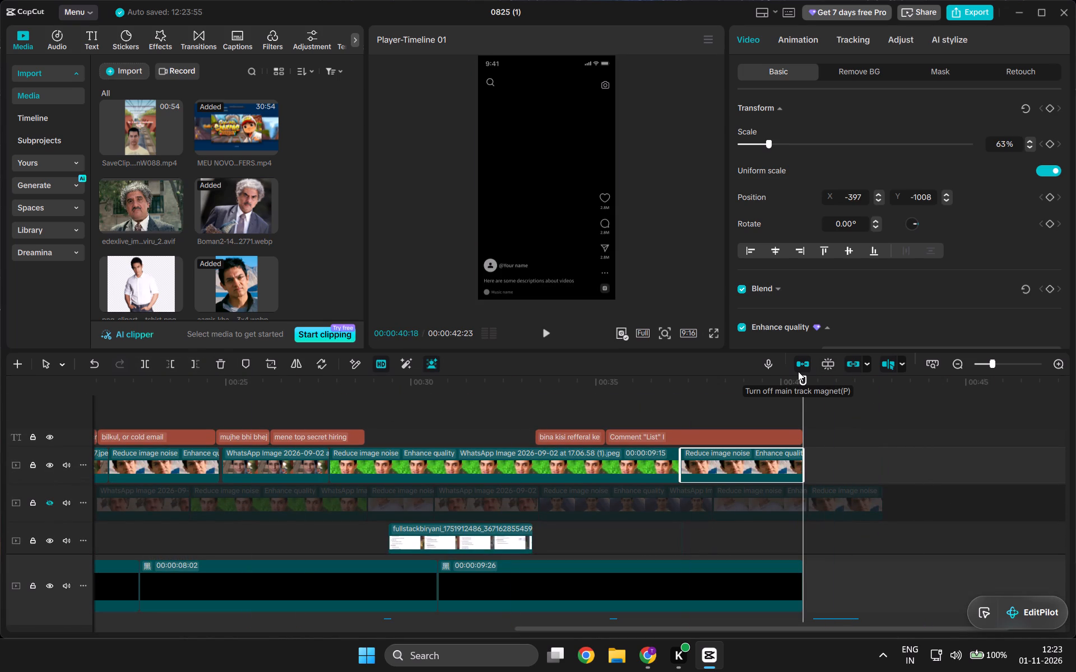
Move the short website-list overlay clip earlier so it starts at about 28:23, directly after the "mene top secret hiring" caption.
left_click_drag(795, 379, 713, 393)
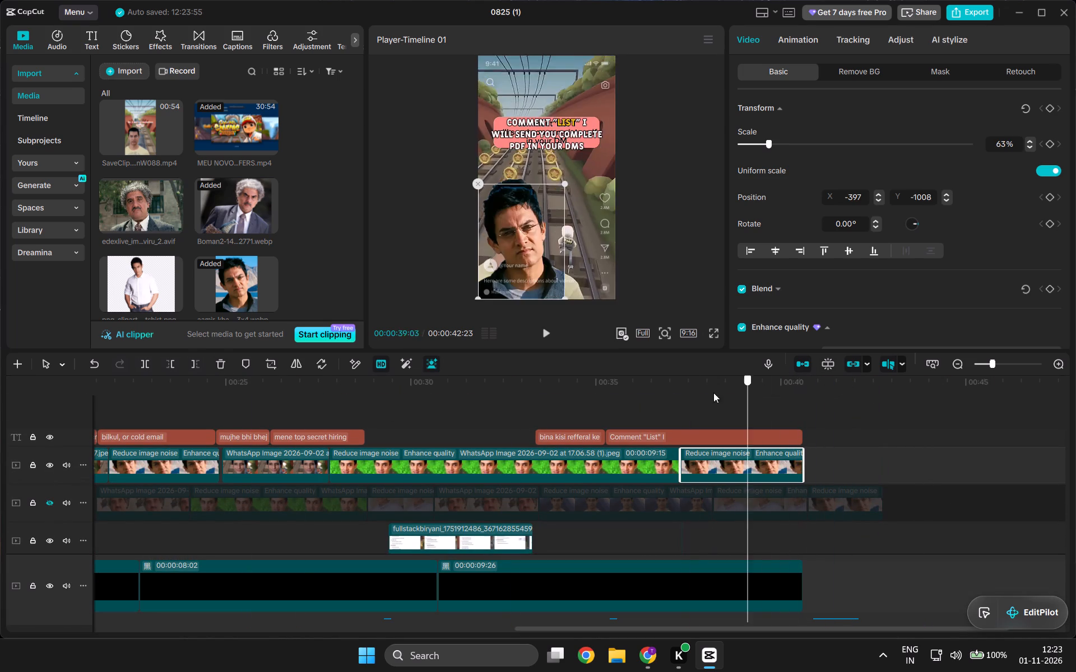
left_click_drag(713, 393, 377, 428)
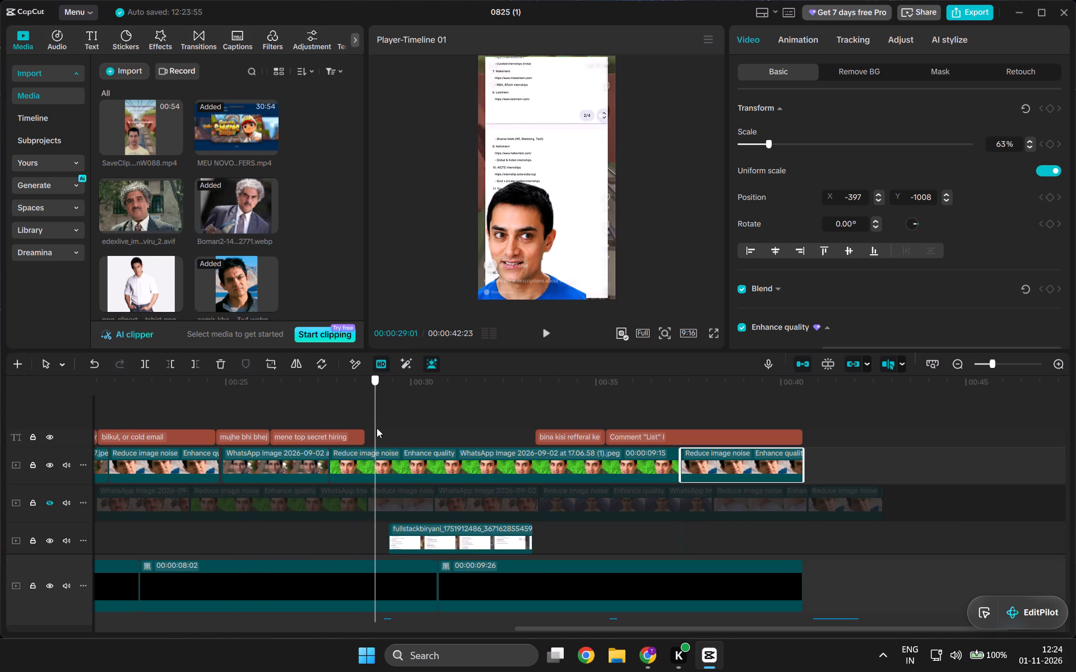
left_click_drag(377, 428, 319, 433)
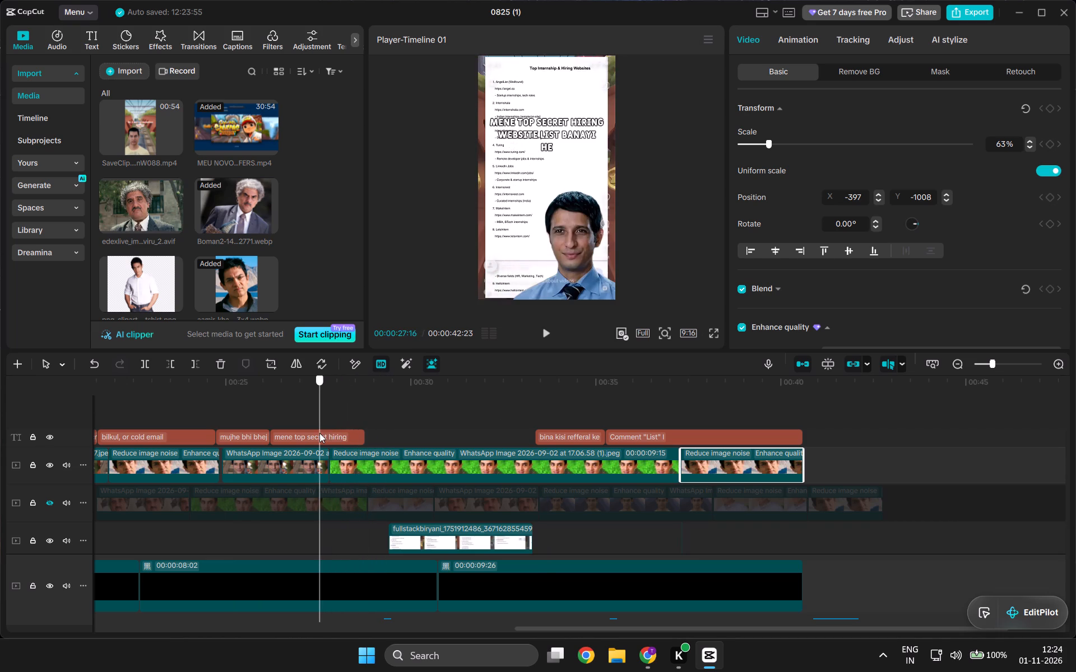
left_click_drag(319, 433, 330, 435)
scroll(344, 453, "down", 5)
scroll(345, 458, "up", 5)
scroll(345, 458, "down", 5)
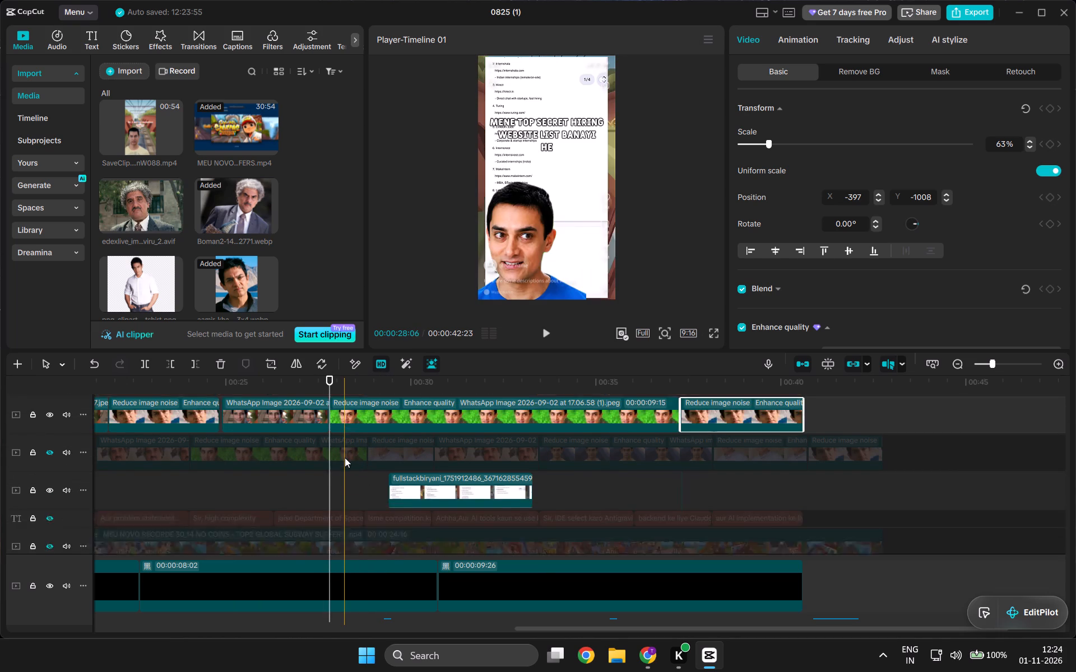
scroll(345, 458, "up", 5)
left_click_drag(349, 389, 376, 388)
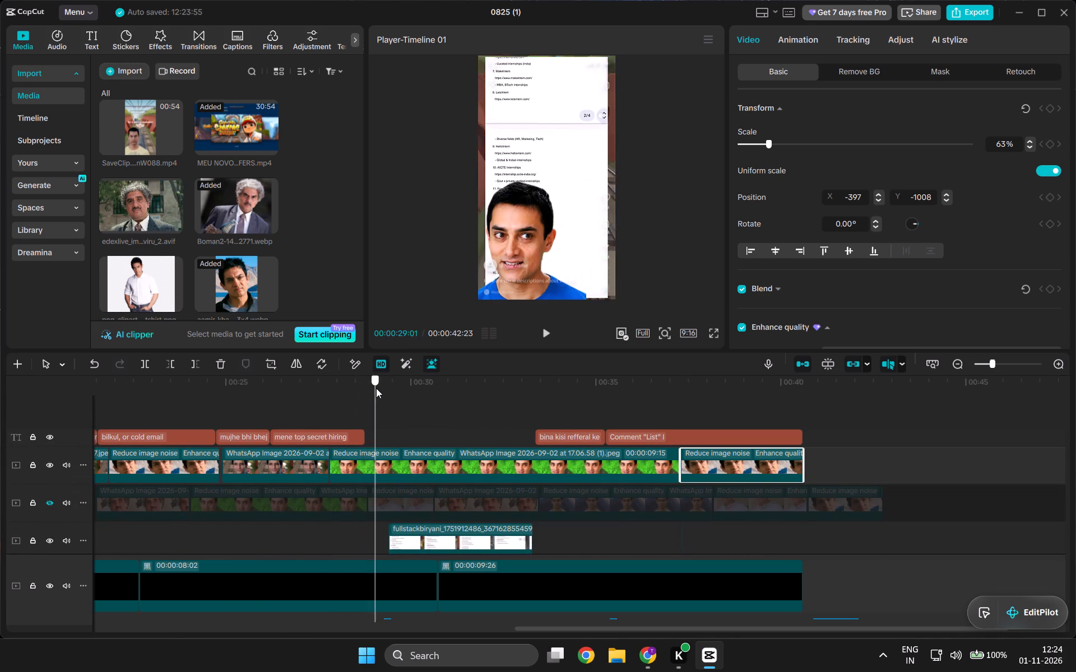
left_click_drag(376, 388, 363, 393)
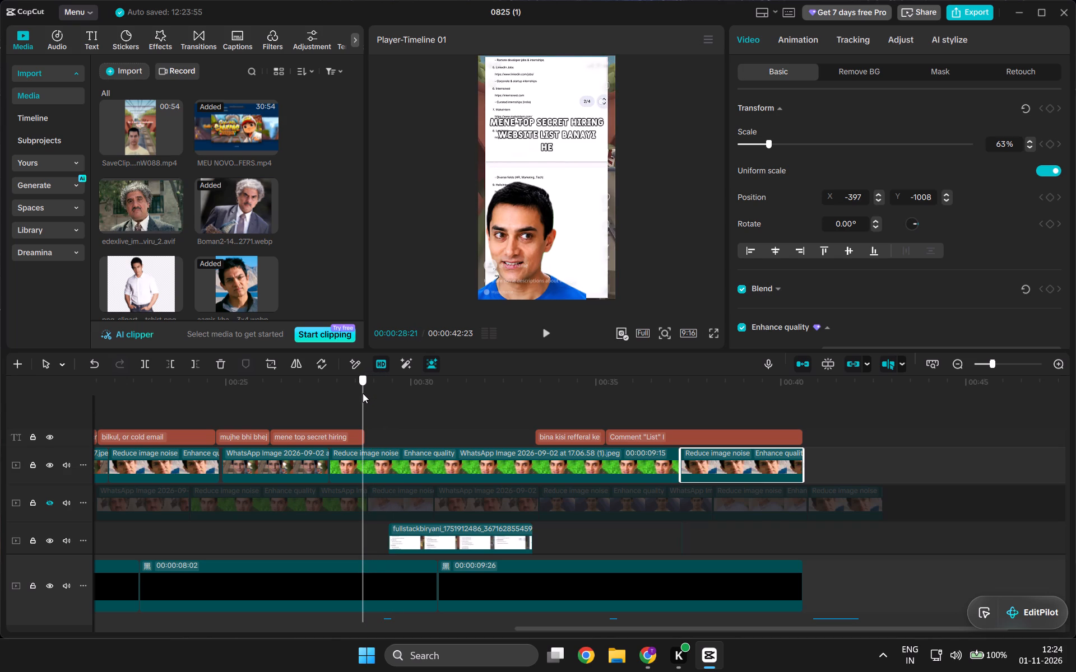
left_click_drag(363, 393, 488, 396)
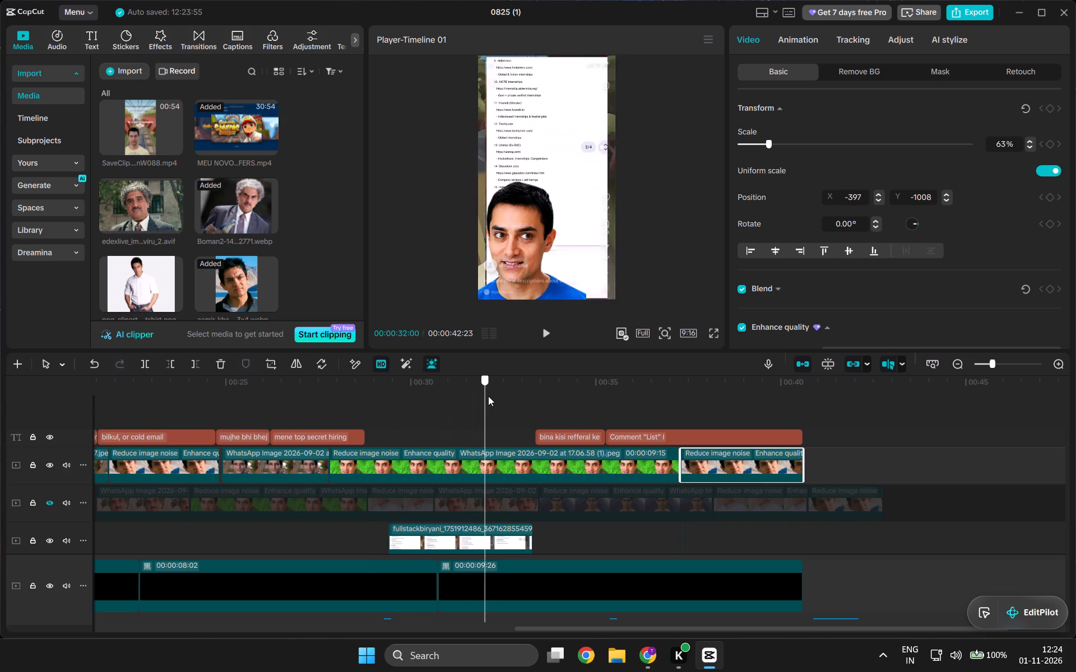
left_click_drag(488, 396, 537, 400)
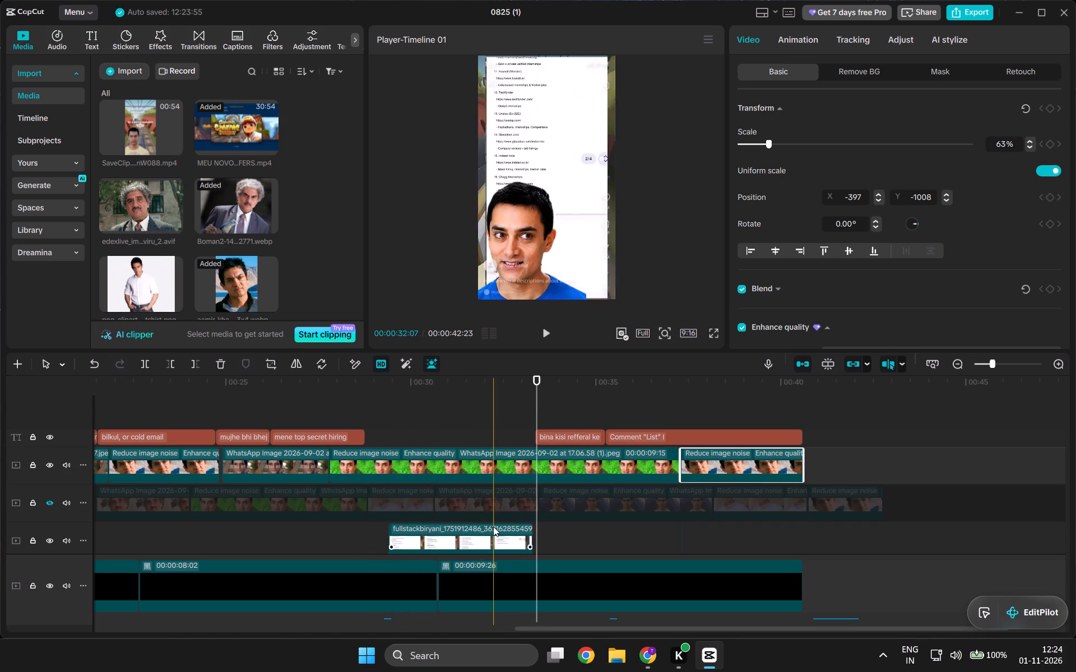
left_click_drag(481, 530, 458, 534)
left_click_drag(377, 387, 361, 385)
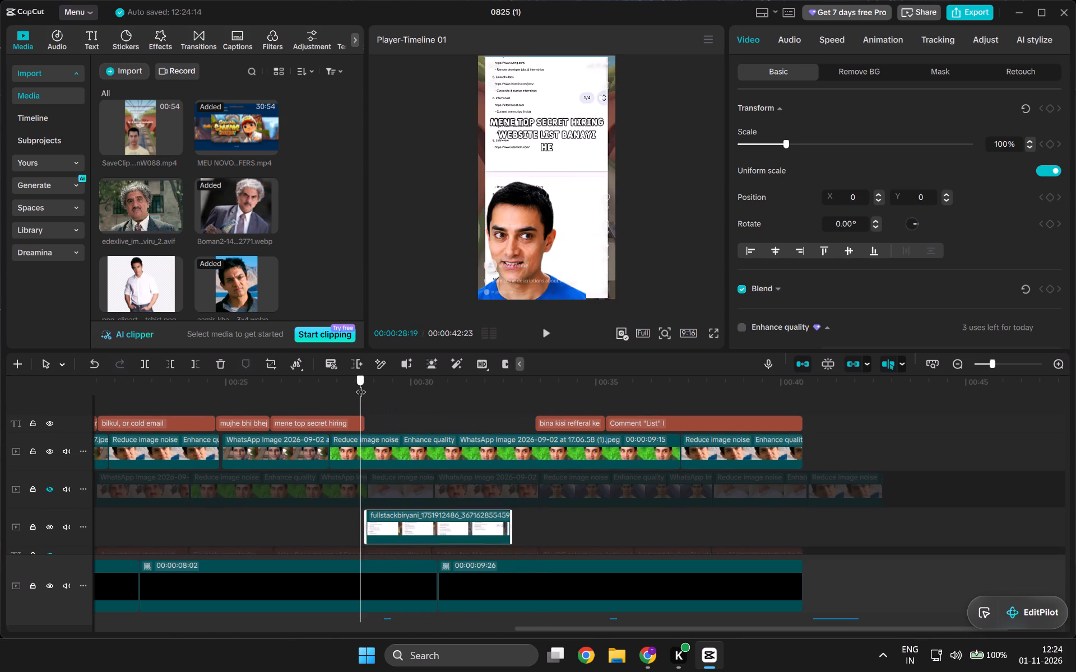
left_click_drag(361, 385, 365, 385)
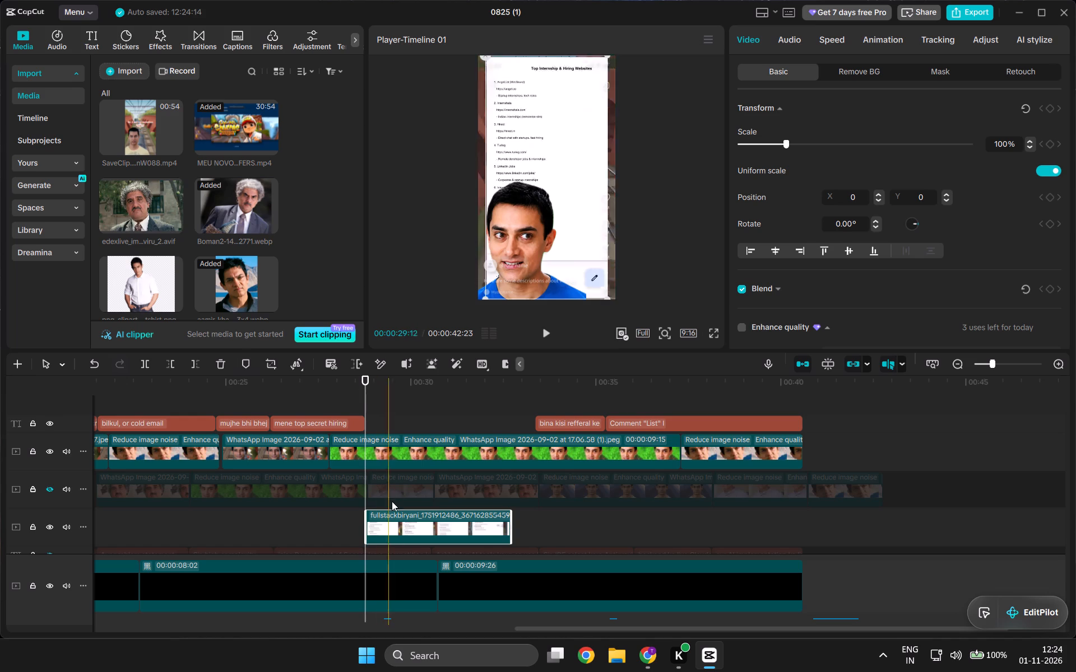
left_click(400, 519)
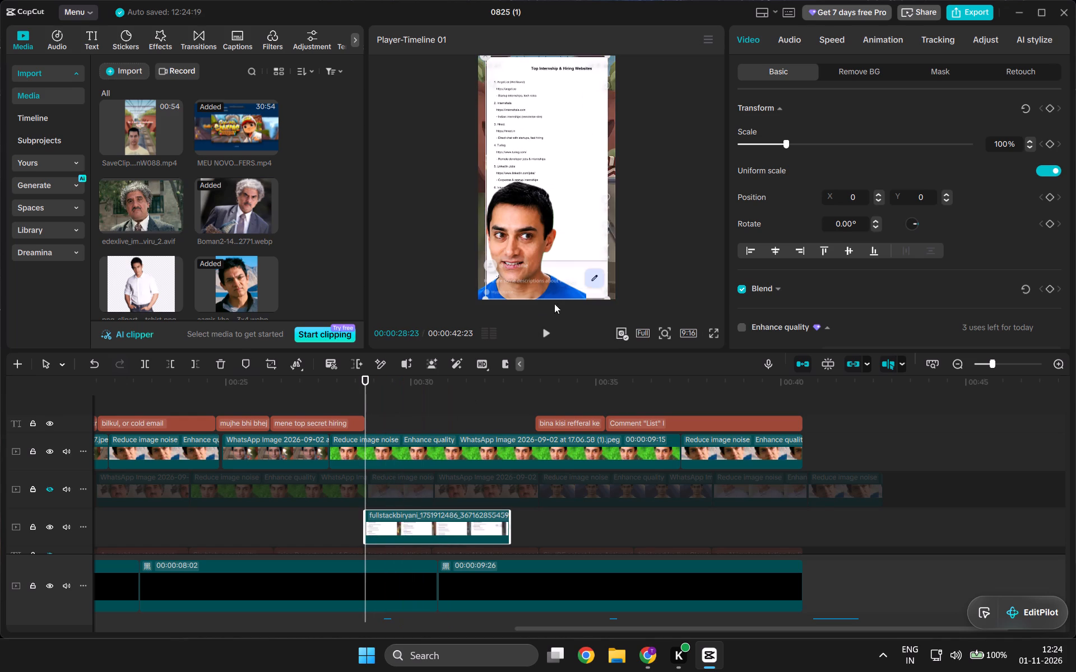
Extend the start of the "bina kisi refferal ke" caption back to 32:22, where the website-list clip ends.
left_click(549, 326)
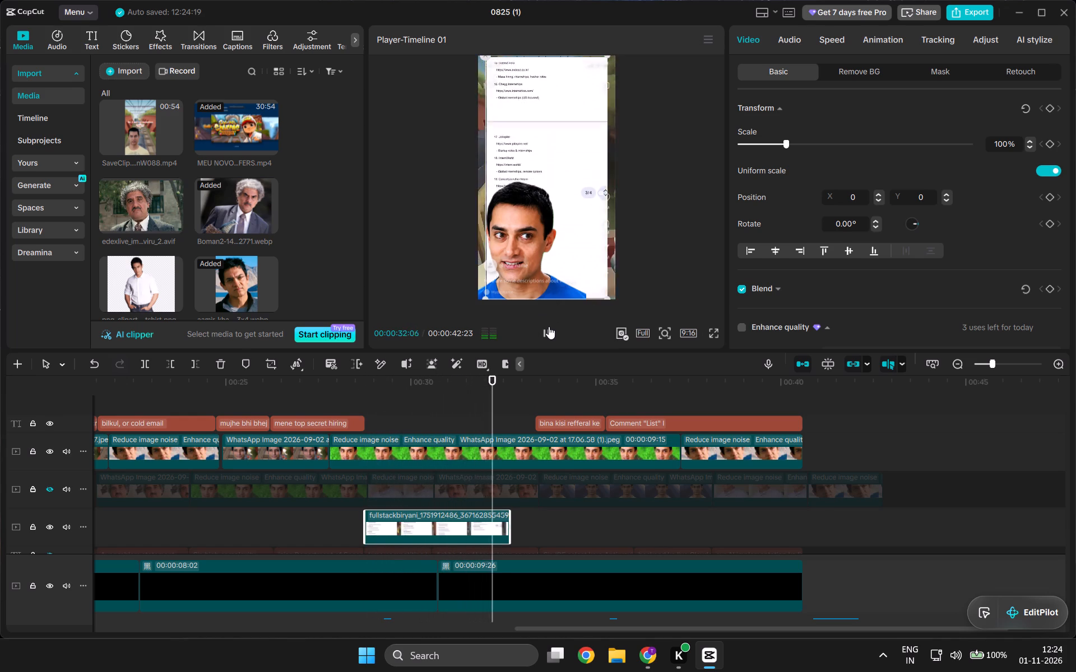
left_click(549, 326)
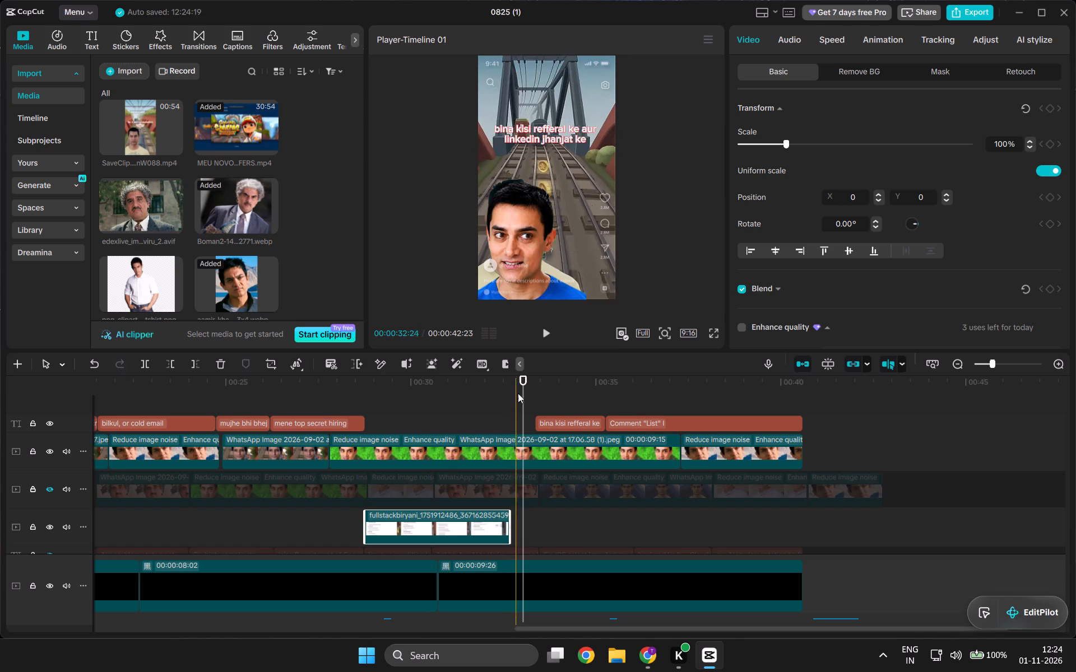
left_click_drag(522, 381, 510, 380)
left_click(542, 421)
left_click_drag(536, 422, 512, 423)
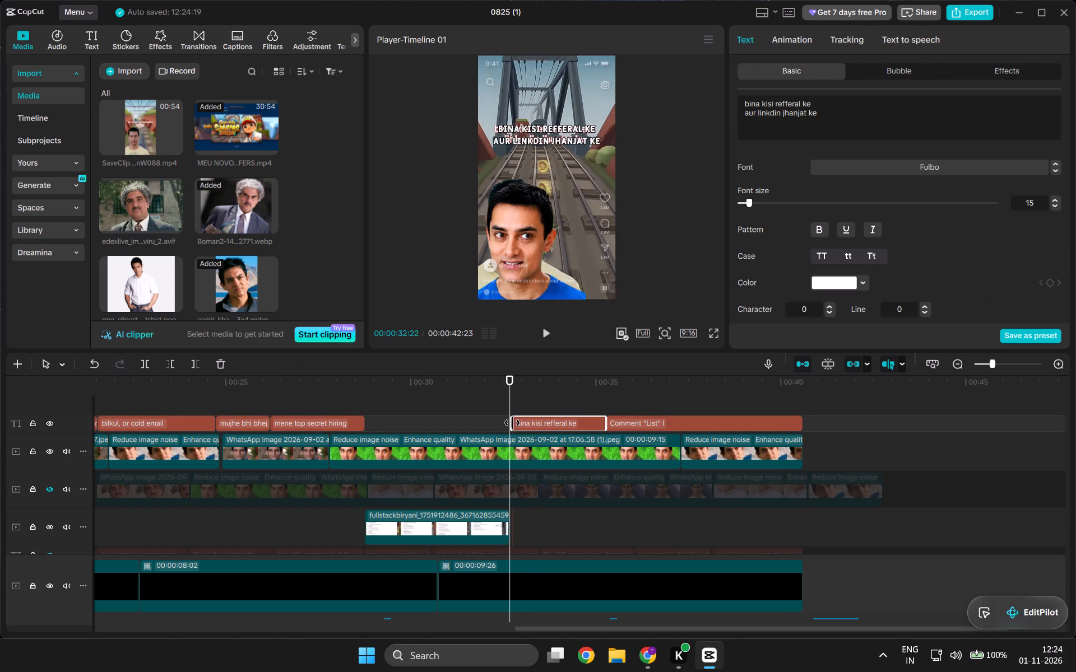
left_click_drag(512, 423, 510, 423)
Play the timeline from 32:22 into the "Comment "List" I" caption to review the caption timing.
left_click(540, 333)
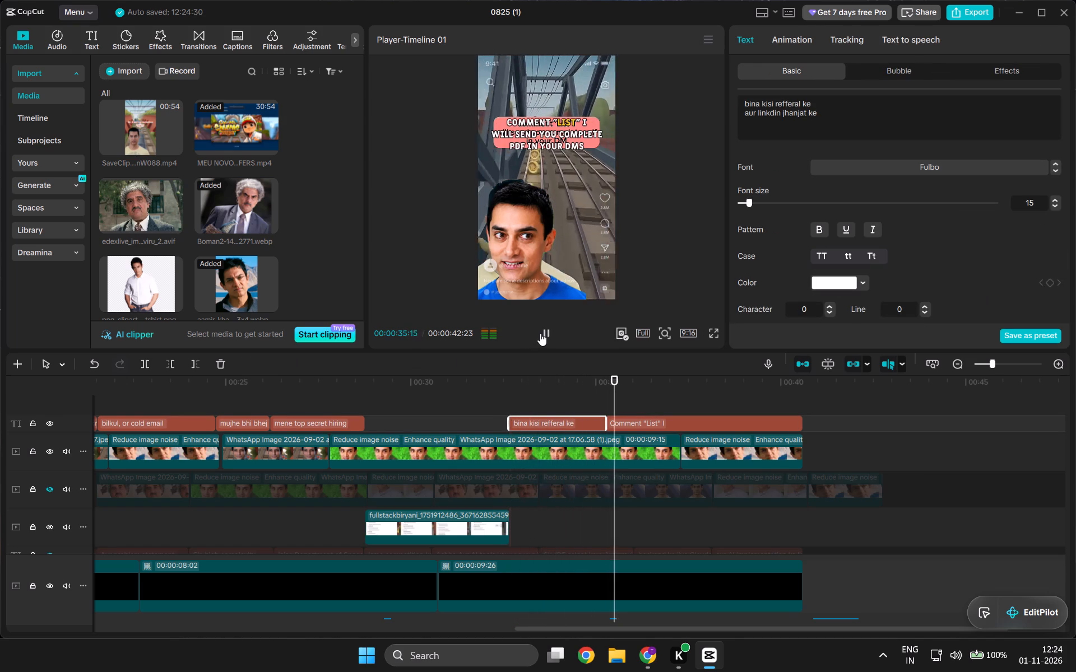
left_click(540, 333)
left_click(540, 333)
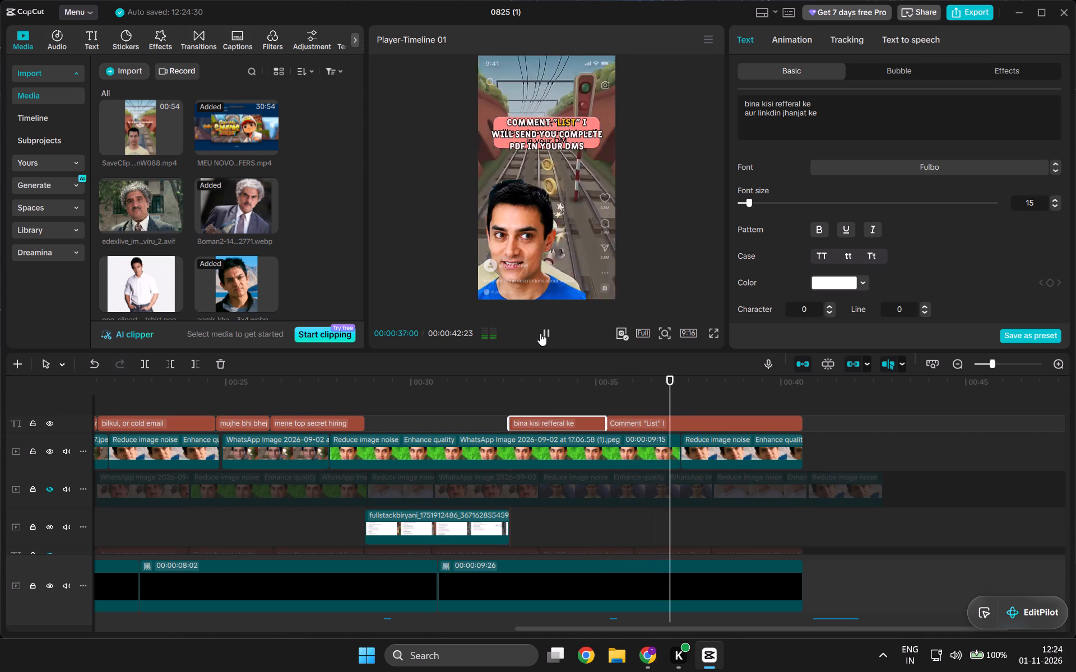
left_click(540, 333)
Return to the start of the timeline and unhide the Subway Surfers gameplay track.
left_click_drag(618, 383, 0, 411)
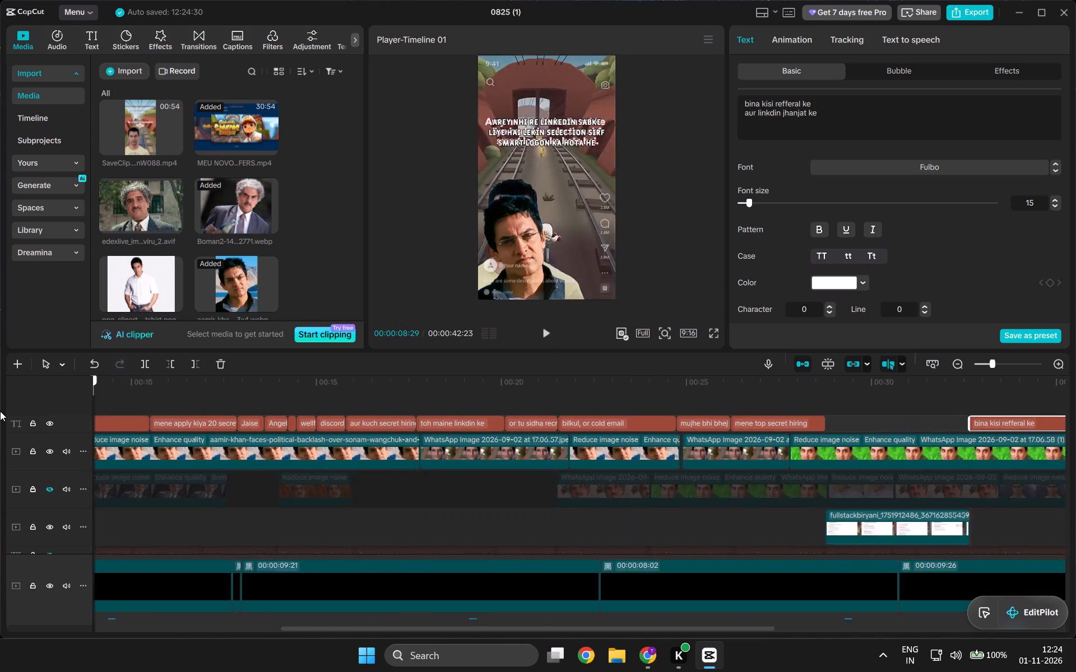
left_click_drag(0, 411, 0, 368)
scroll(480, 522, "down", 8)
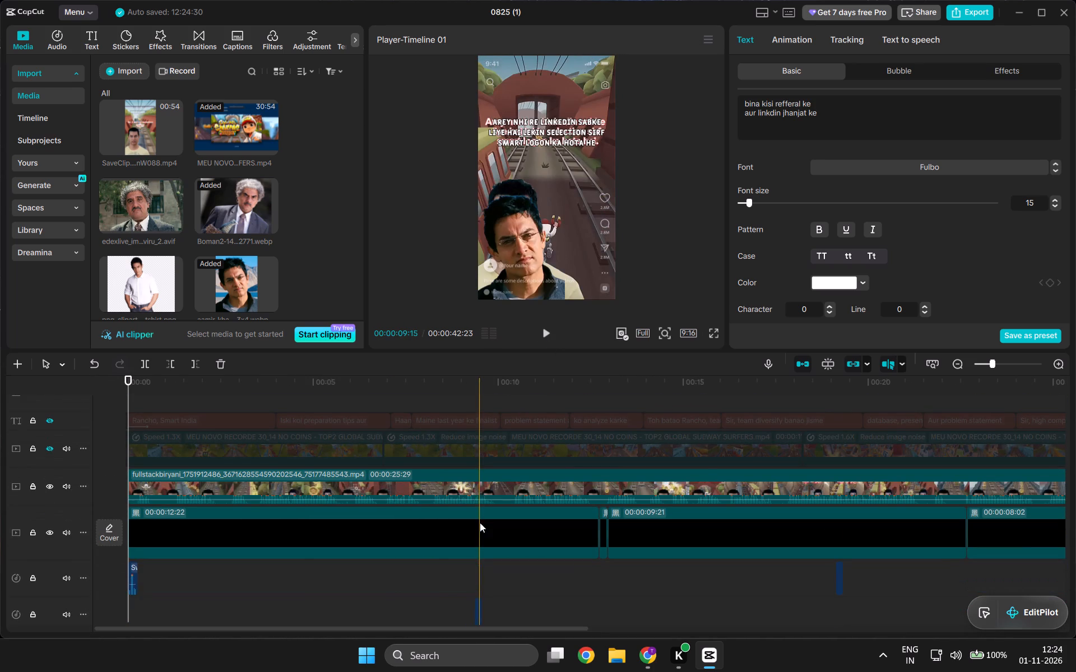
left_click(49, 445)
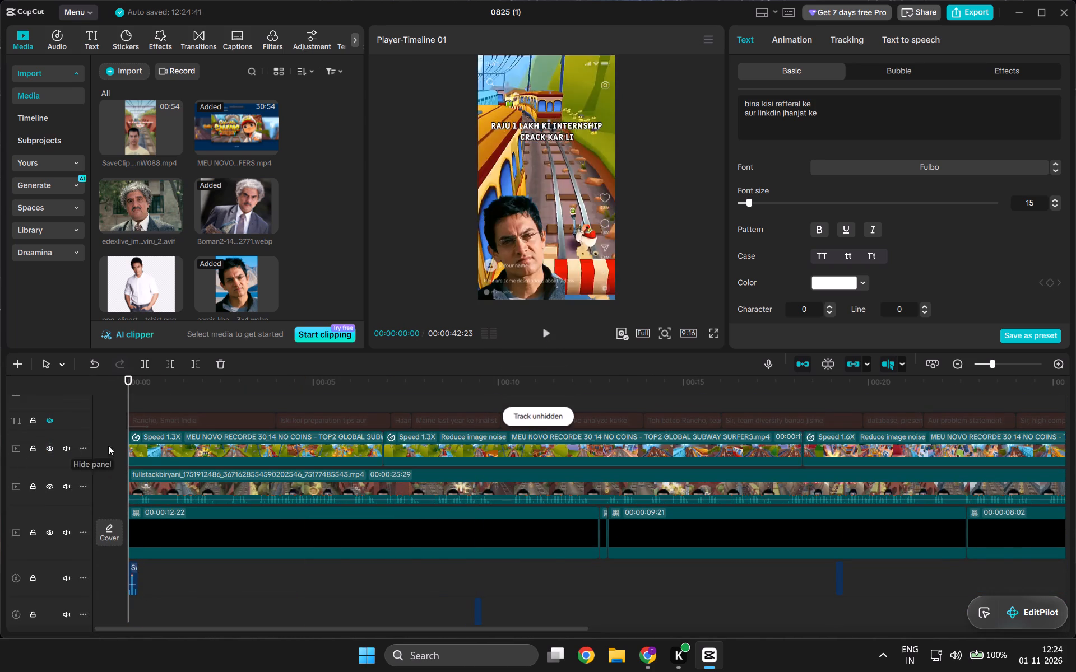
Delete all the old captions on the hidden text track, including "Isme competition kam hota hai.".
scroll(163, 459, "up", 3)
scroll(511, 426, "up", 2)
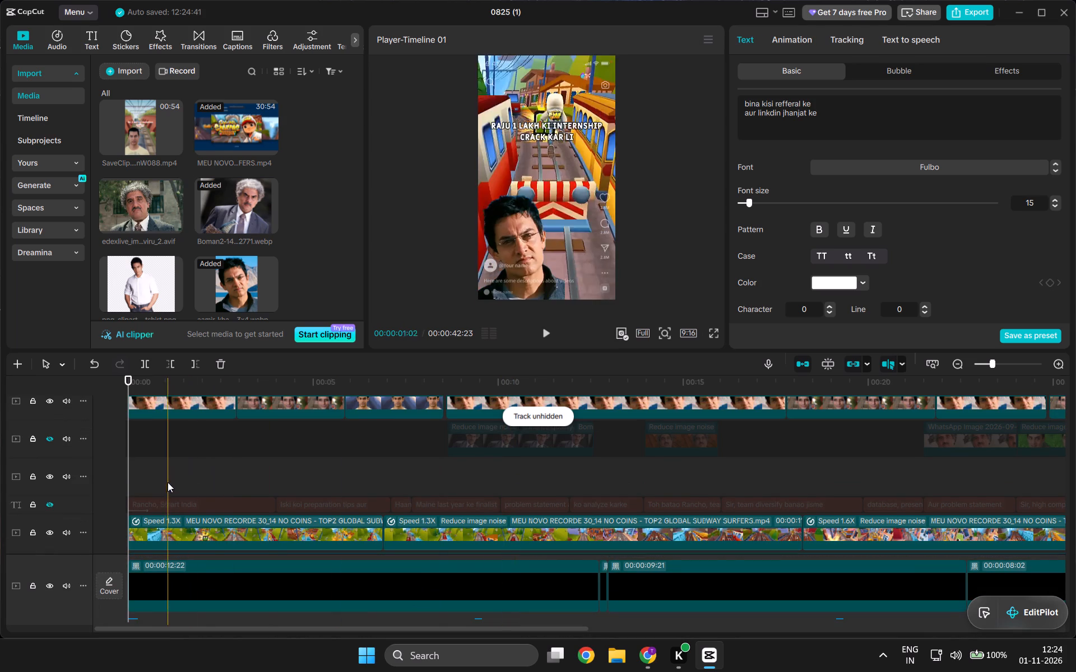
left_click_drag(168, 482, 838, 493)
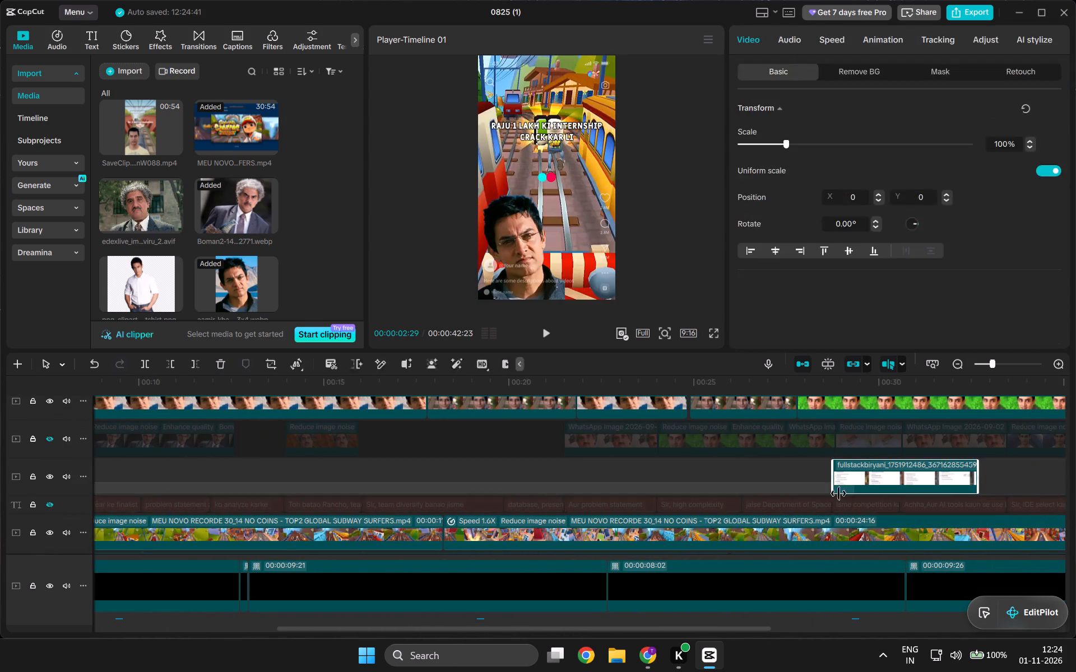
left_click_drag(838, 493, 767, 503)
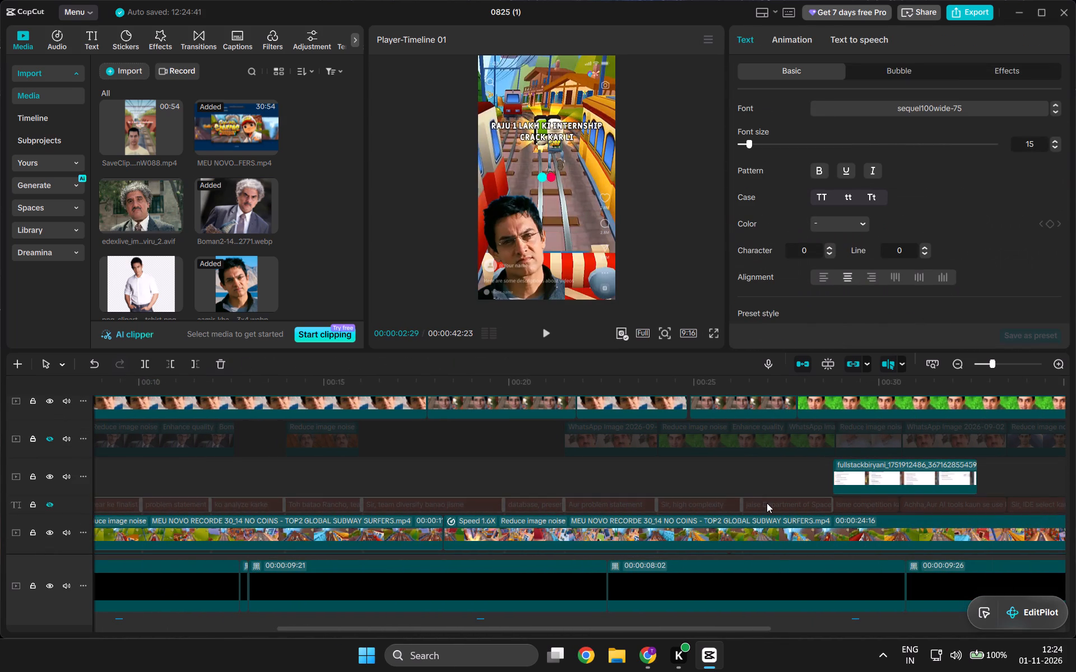
key("Delete")
left_click(846, 503)
scroll(848, 503, "down", 4)
scroll(936, 450, "up", 2)
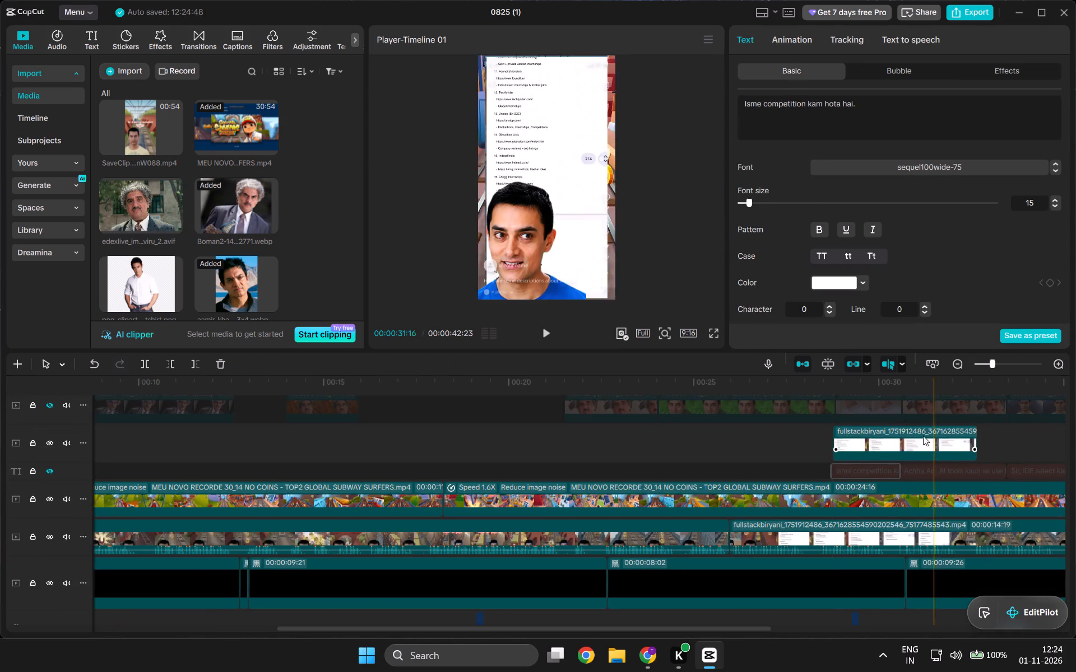
left_click_drag(834, 379, 869, 400)
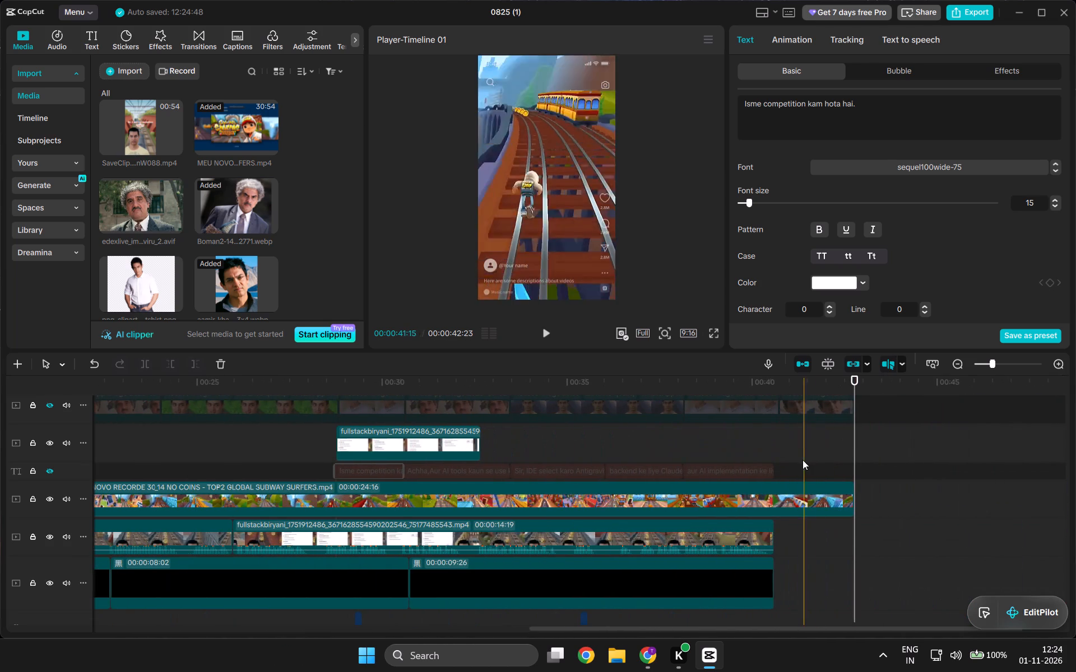
left_click_drag(789, 470, 365, 468)
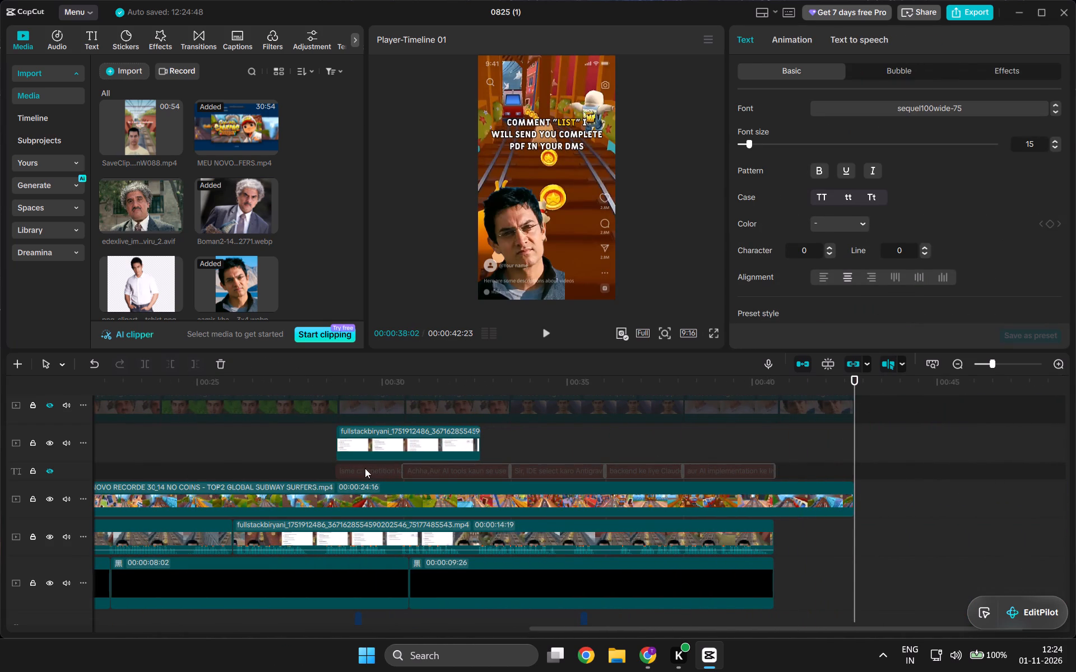
left_click_drag(365, 468, 365, 468)
key("Delete")
left_click(376, 470)
key("Delete")
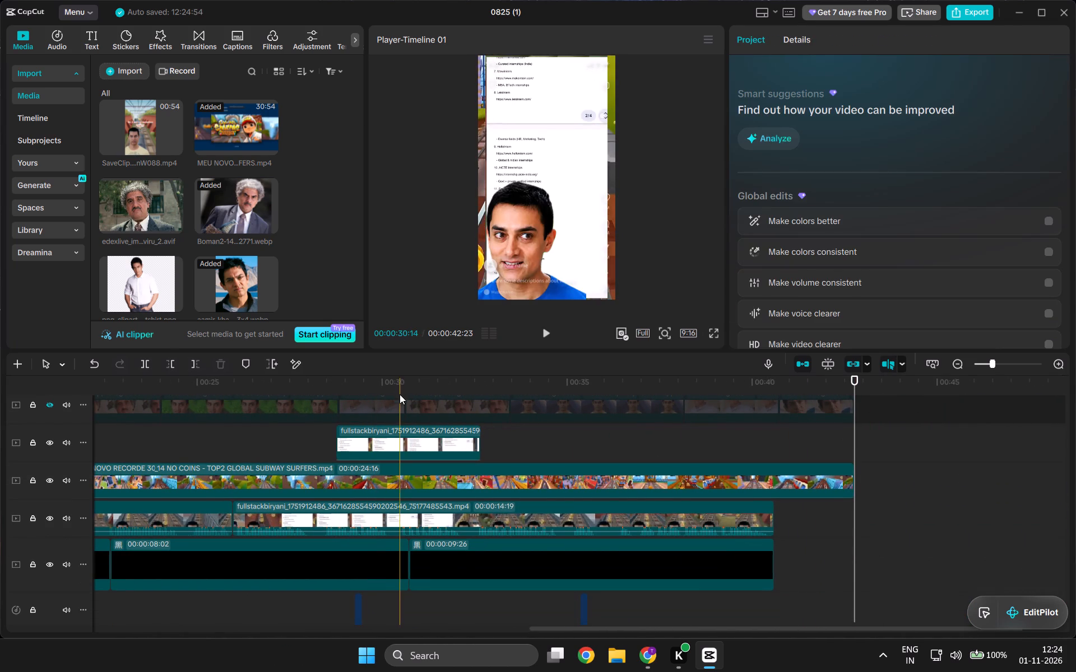
Play the timeline from the beginning to about 12:10 to review the captions over the gameplay footage.
left_click_drag(400, 387, 0, 390)
scroll(250, 509, "up", 5)
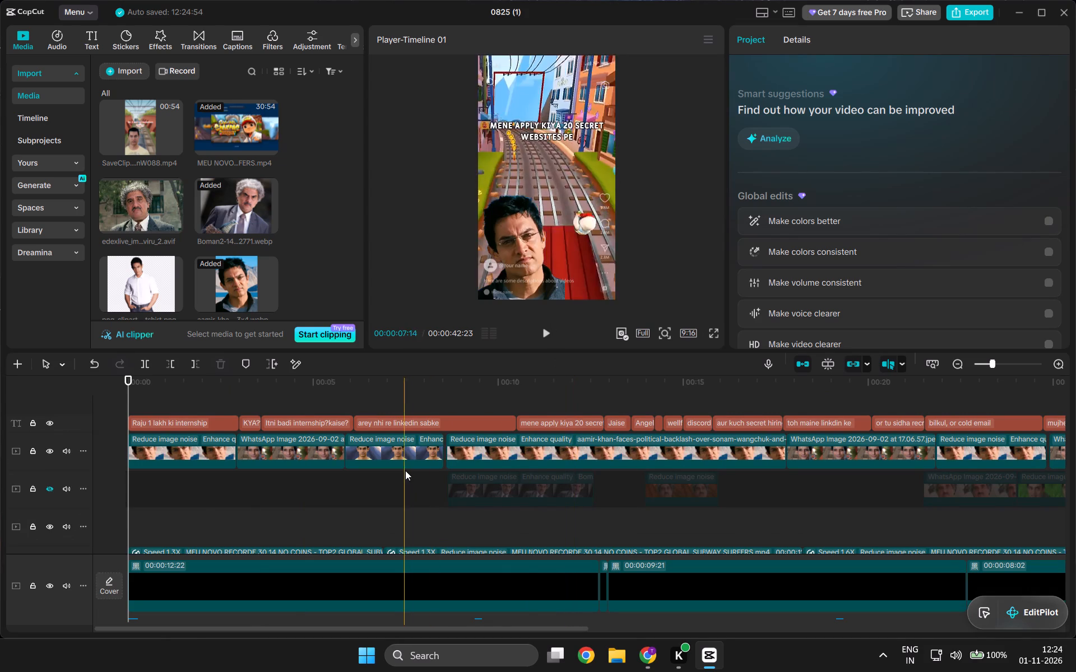
scroll(409, 470, "up", 6)
scroll(409, 470, "down", 7)
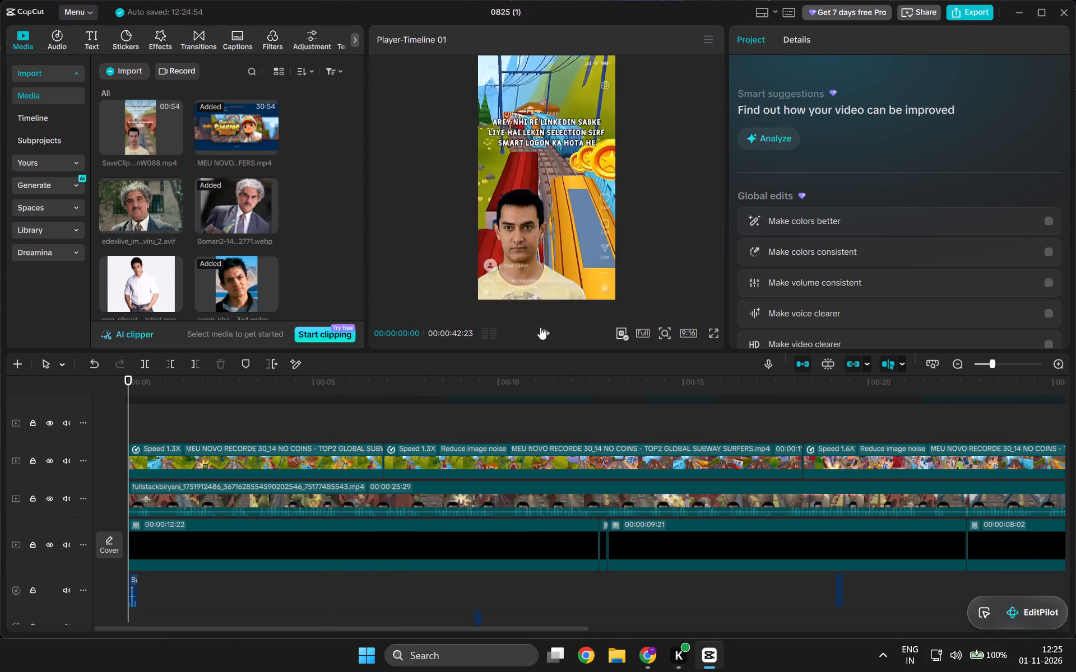
left_click(541, 327)
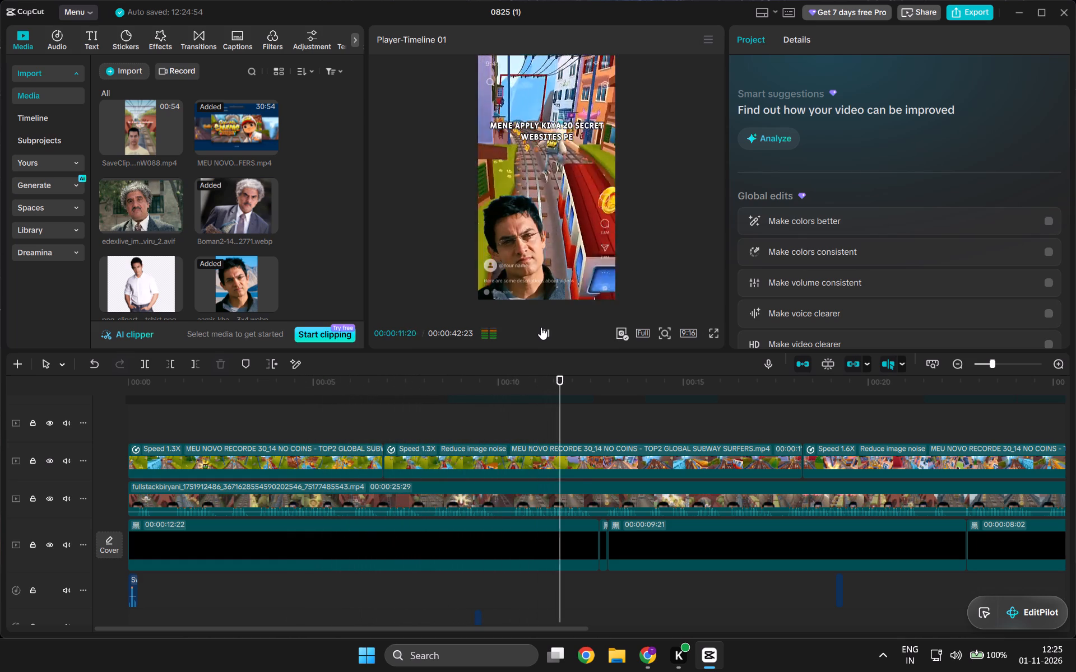
left_click(541, 327)
Turn on Enhance voice at intensity 75 for the first fullstackbiryani voice clip.
left_click(583, 482)
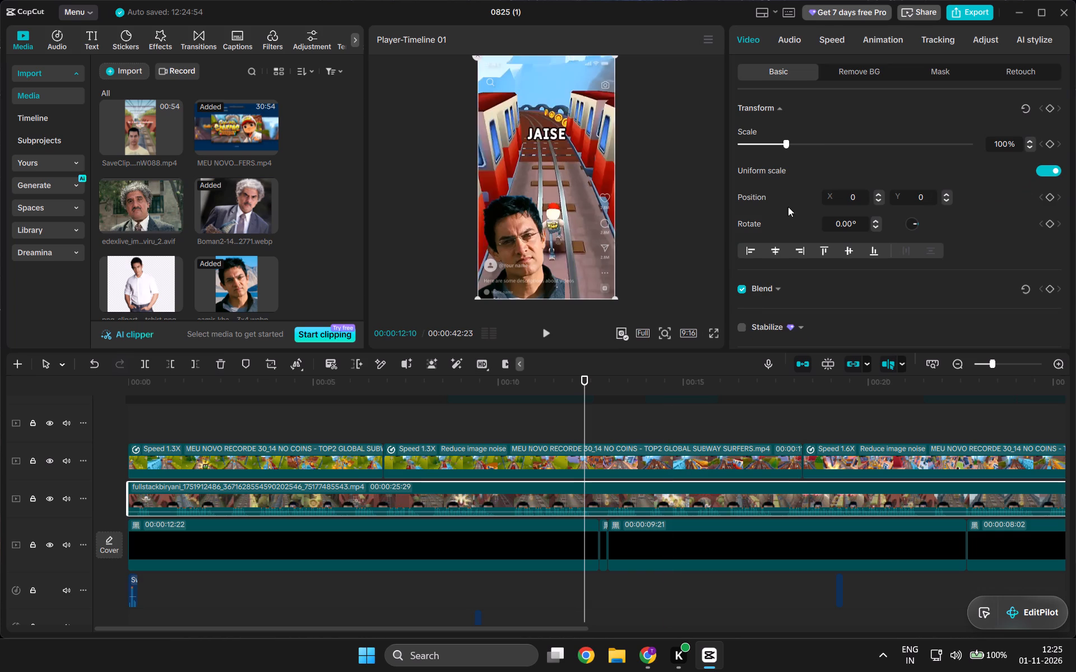
left_click(794, 39)
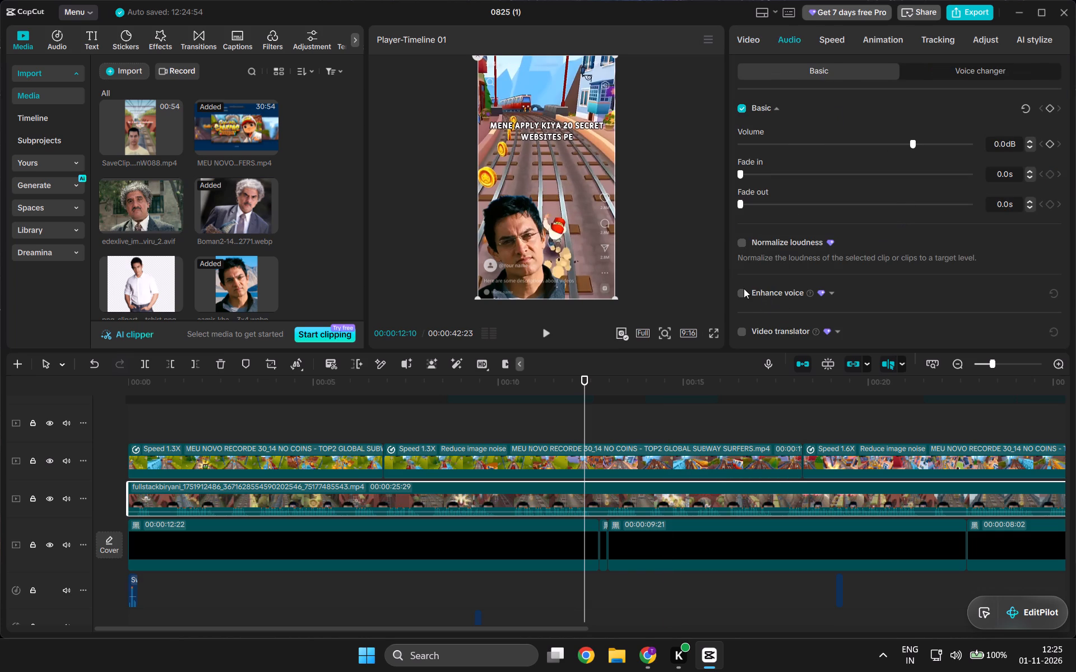
left_click(745, 296)
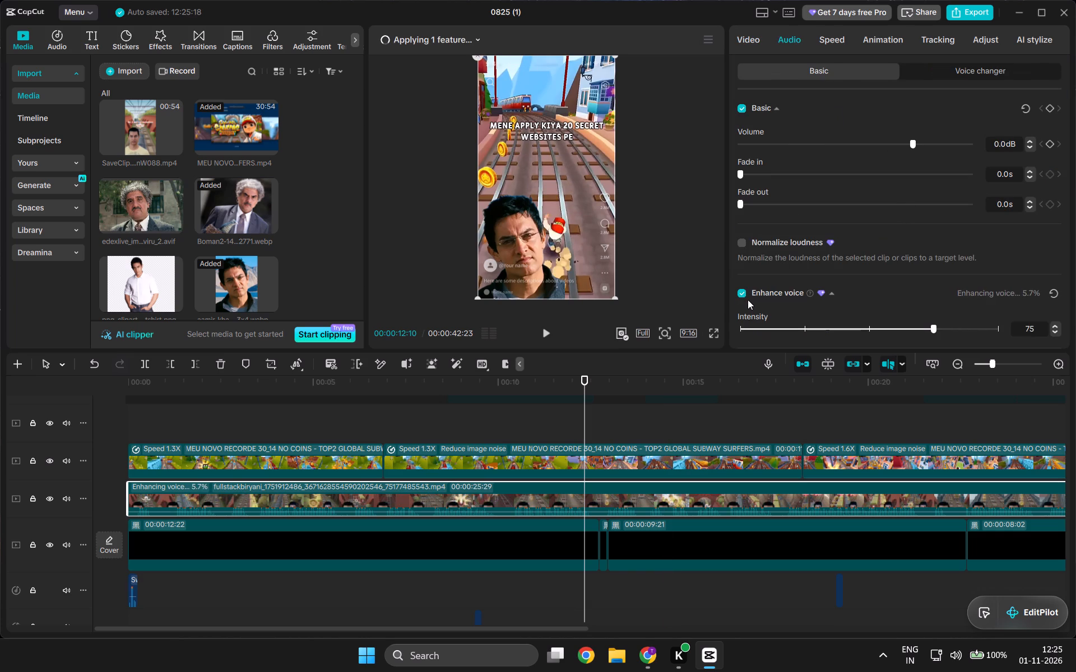
Switch to the YouTube video page in Chrome.
left_click(650, 670)
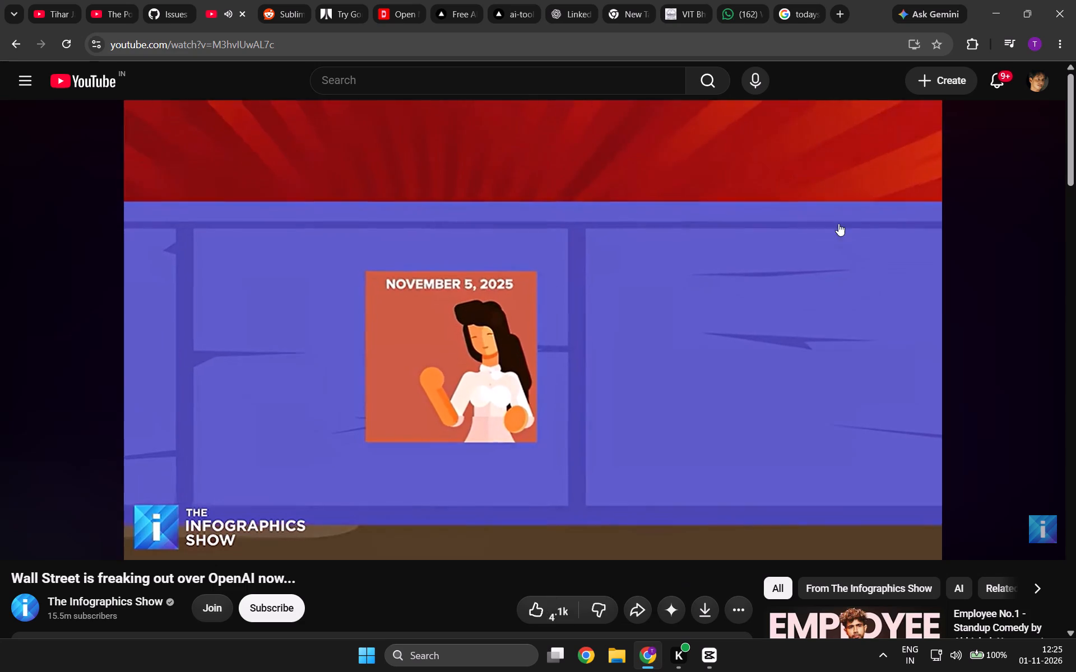
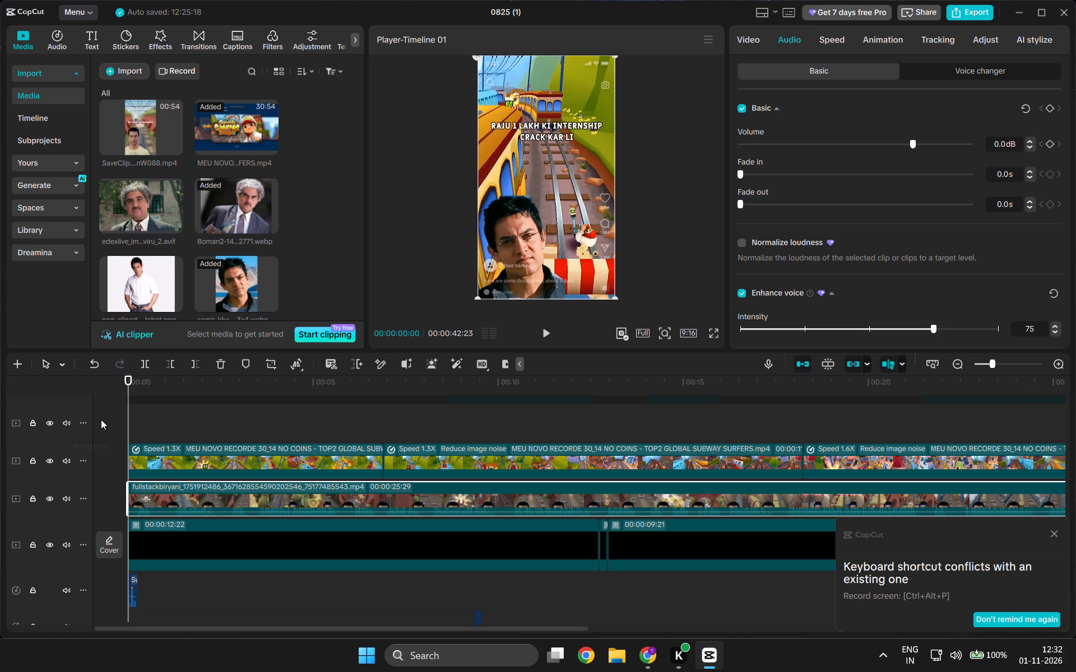
Trim the end of the last Subway Surfers gameplay clip to match the end of the fullstackbiryani clip, making it 22:10 long.
left_click_drag(312, 383, 572, 374)
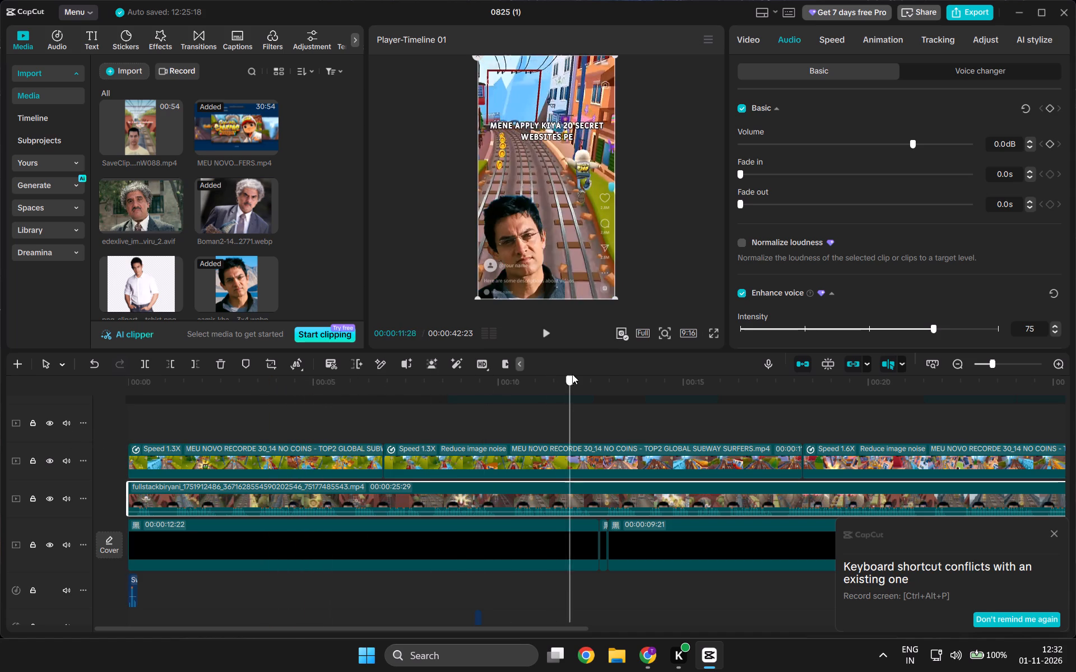
left_click_drag(572, 374, 967, 391)
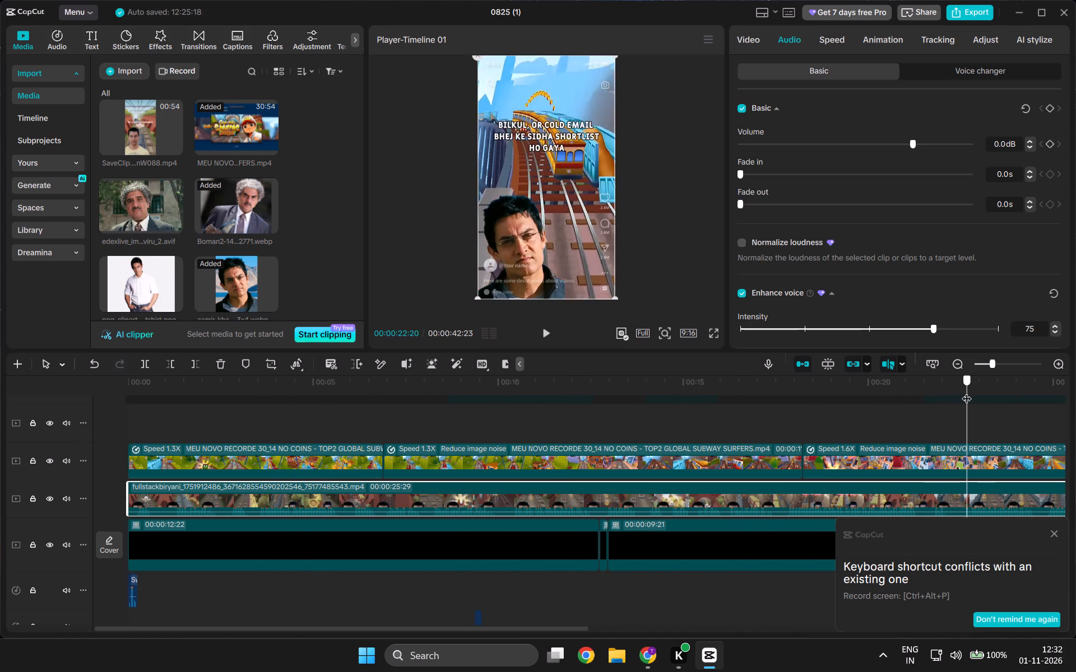
left_click_drag(967, 391, 1075, 405)
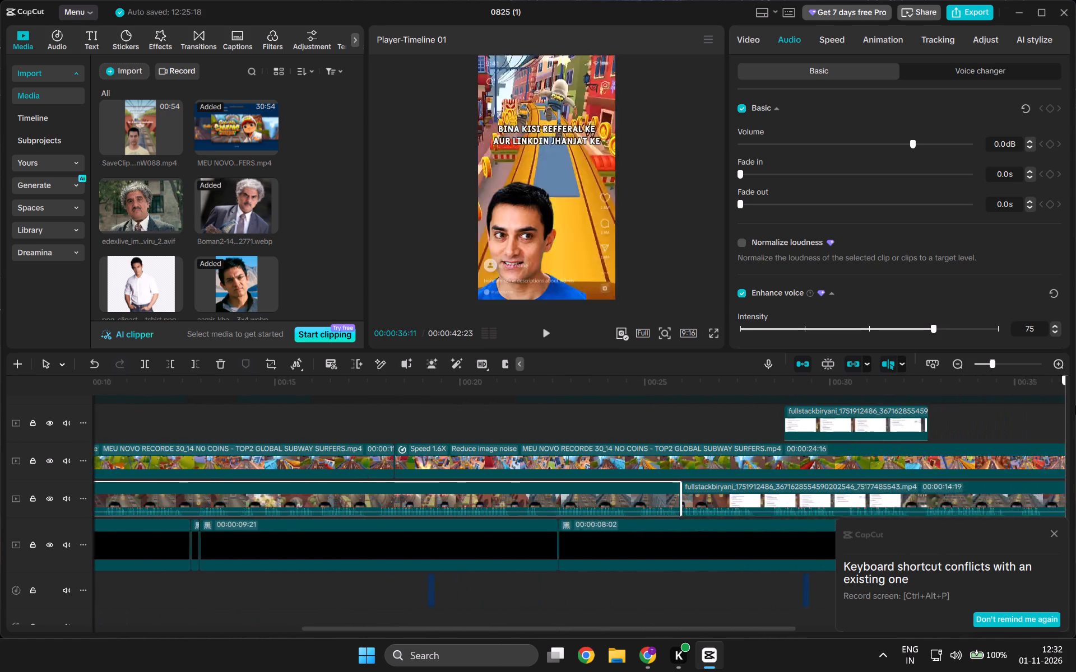
left_click_drag(1075, 405, 801, 442)
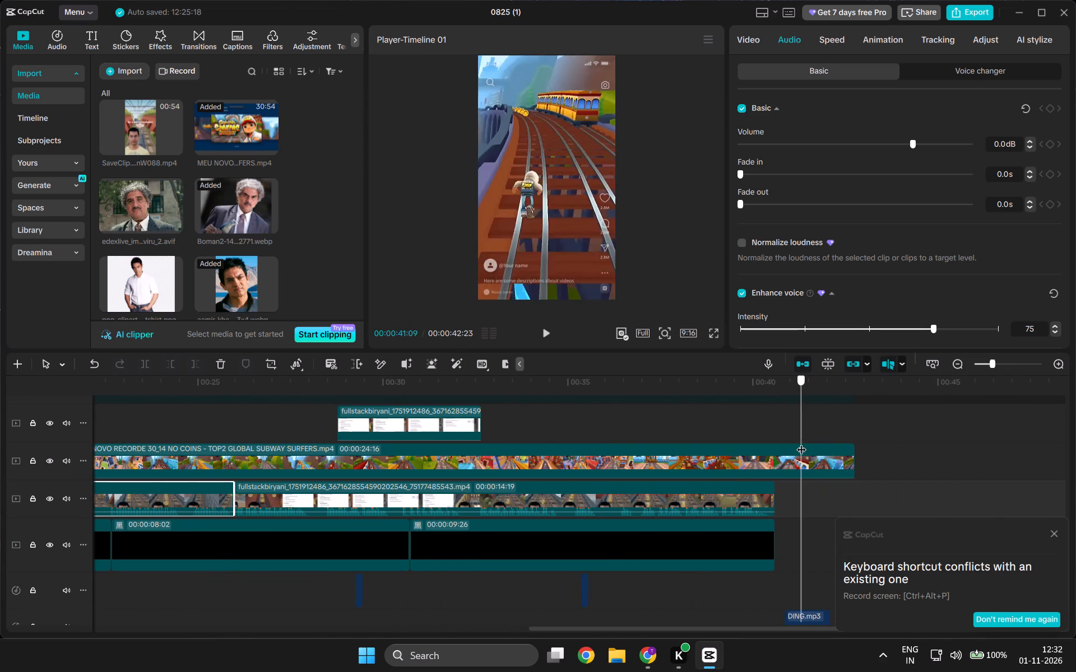
left_click_drag(801, 442, 774, 444)
left_click(787, 465)
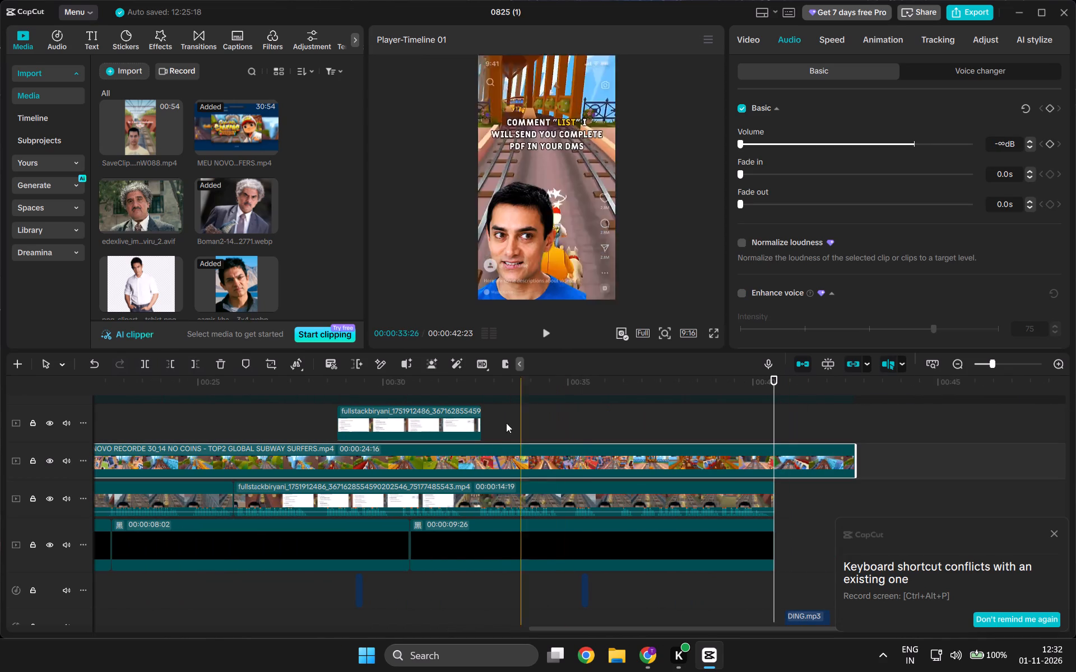
left_click(198, 368)
Move the DING.mp3 sound effect earlier so it starts at about 39 seconds, within the trimmed video's ending.
scroll(718, 495, "down", 3)
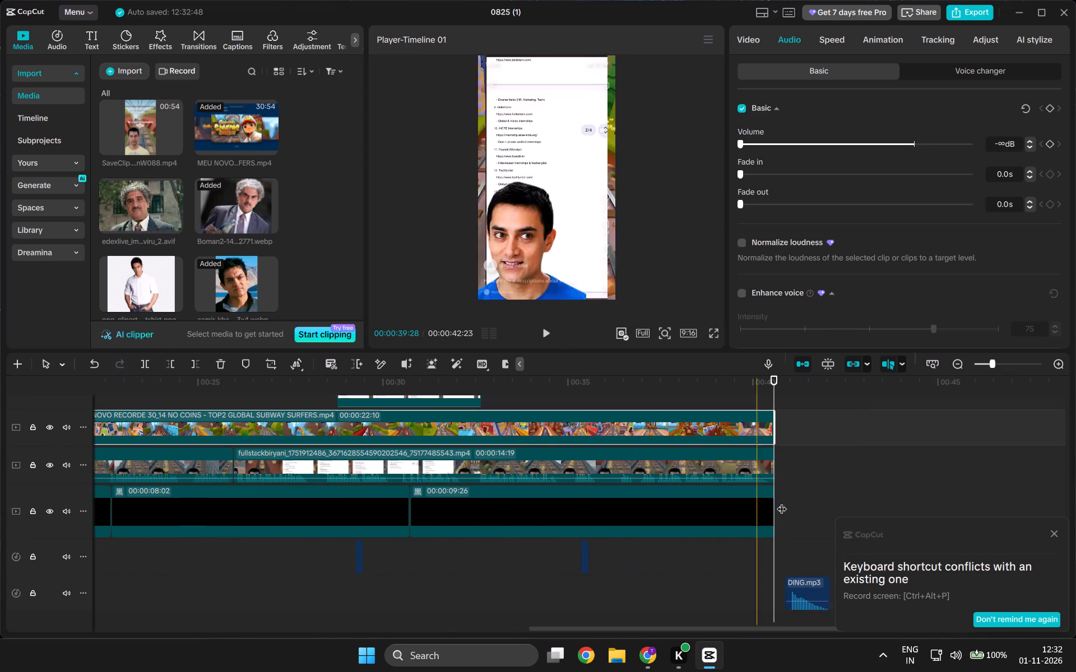
left_click_drag(806, 569, 739, 563)
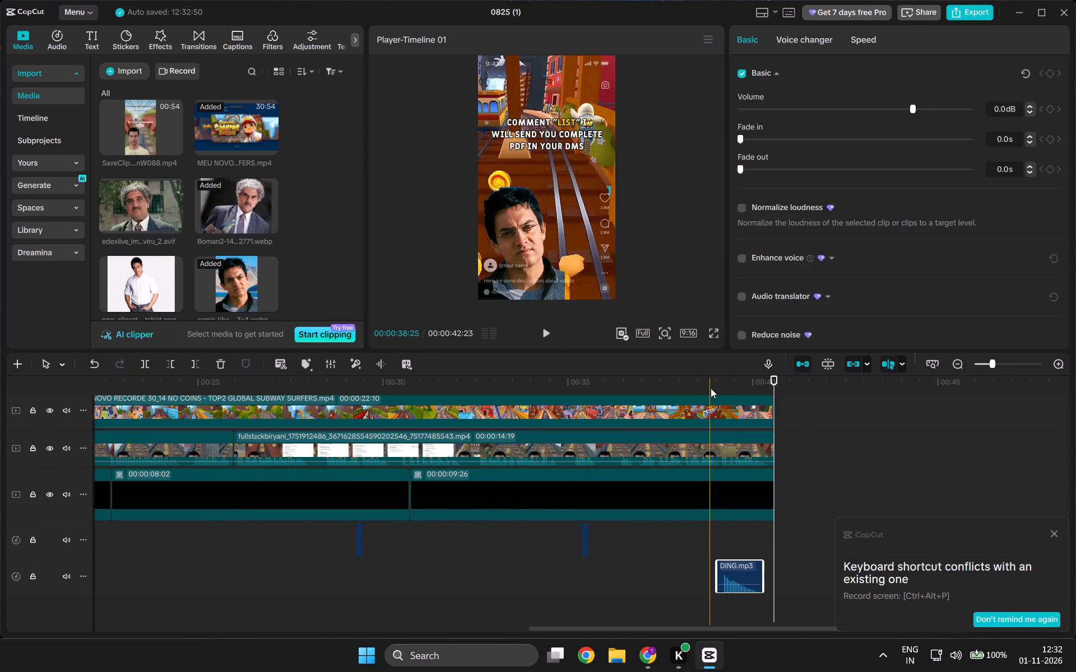
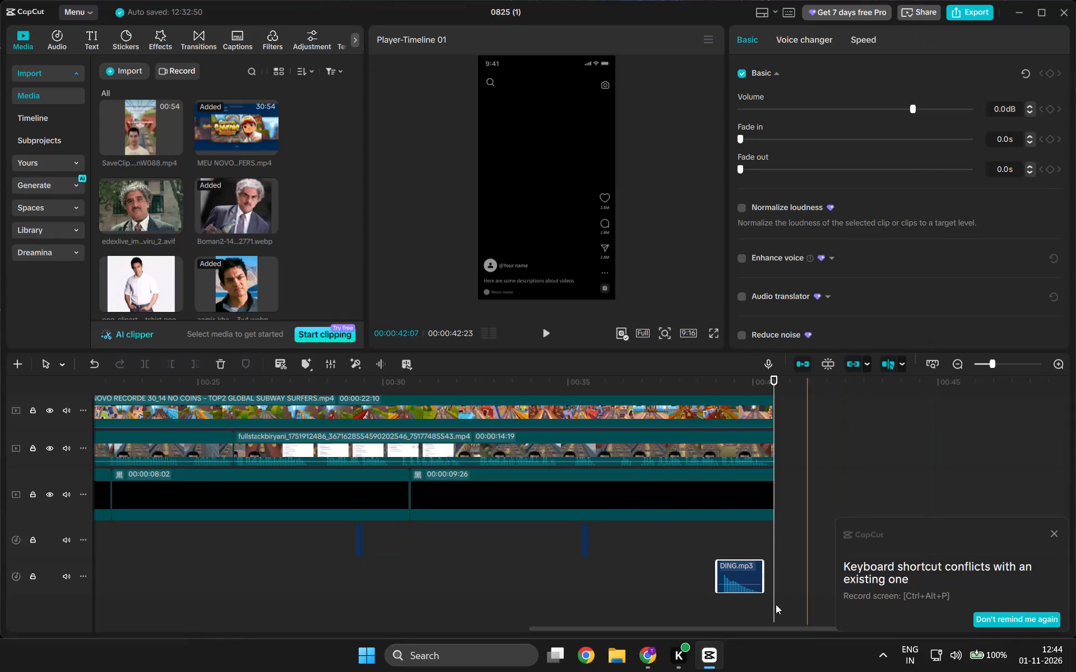
Play the edit from the beginning, partly in full screen, to check the opening captions and character overlays over the first nine seconds.
left_click_drag(646, 377, 12, 381)
key("space")
left_click(708, 330)
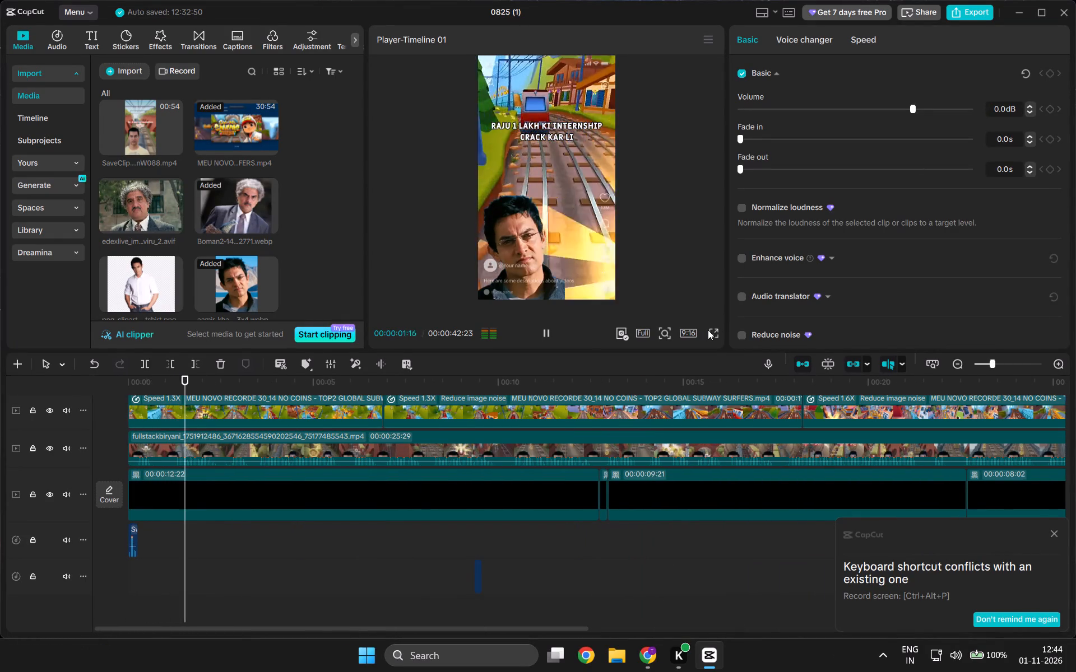
left_click(706, 335)
left_click(717, 335)
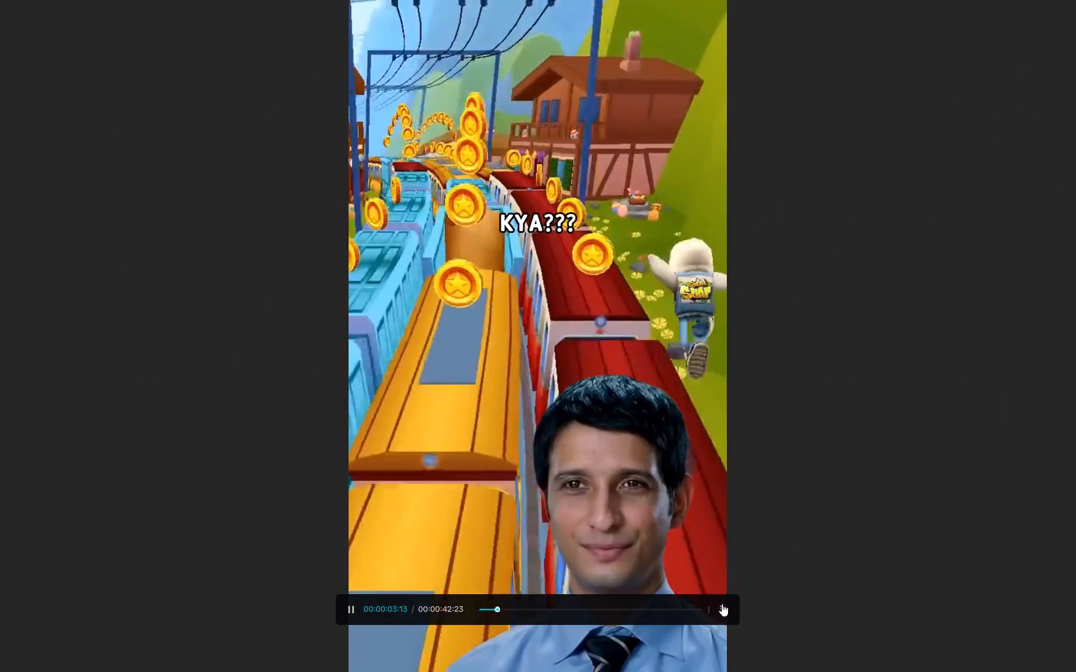
left_click(722, 604)
key("space")
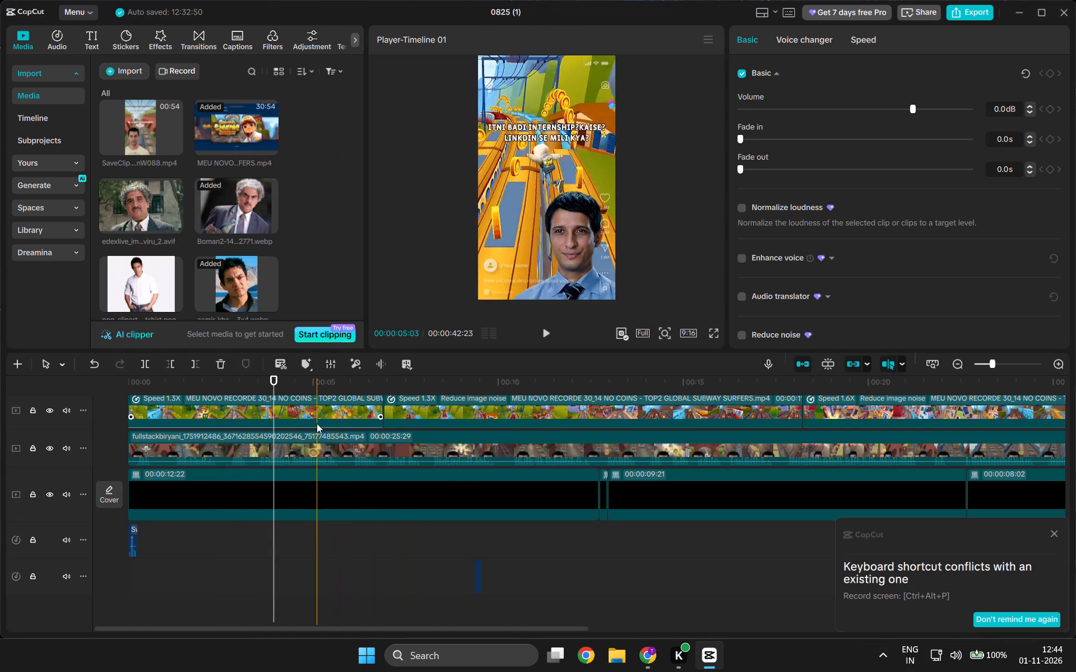
key("space")
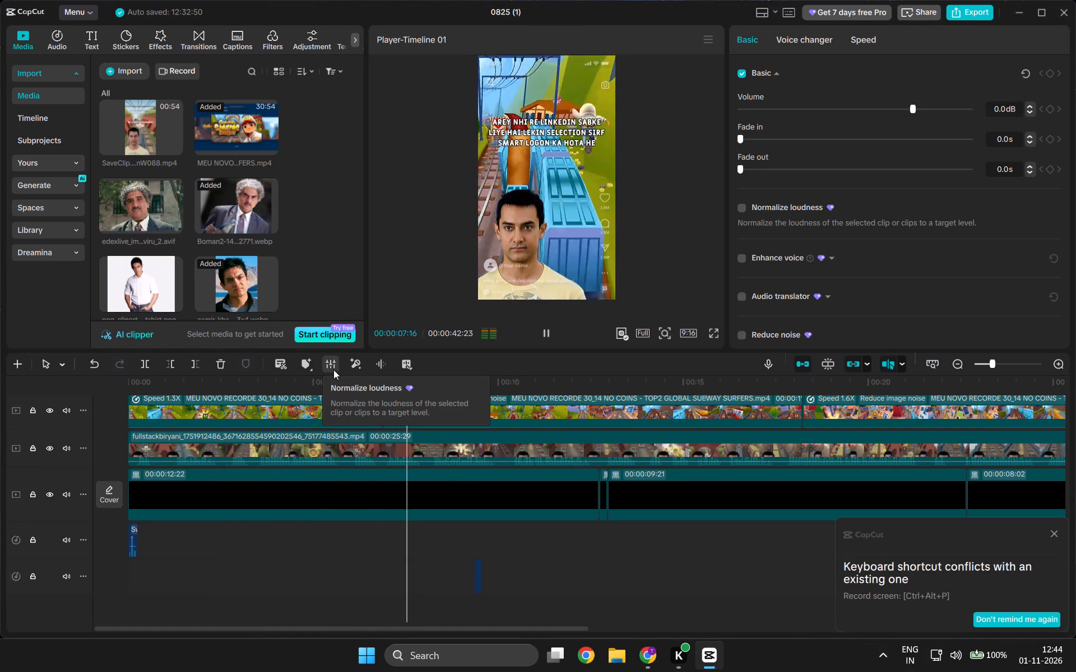
key("space")
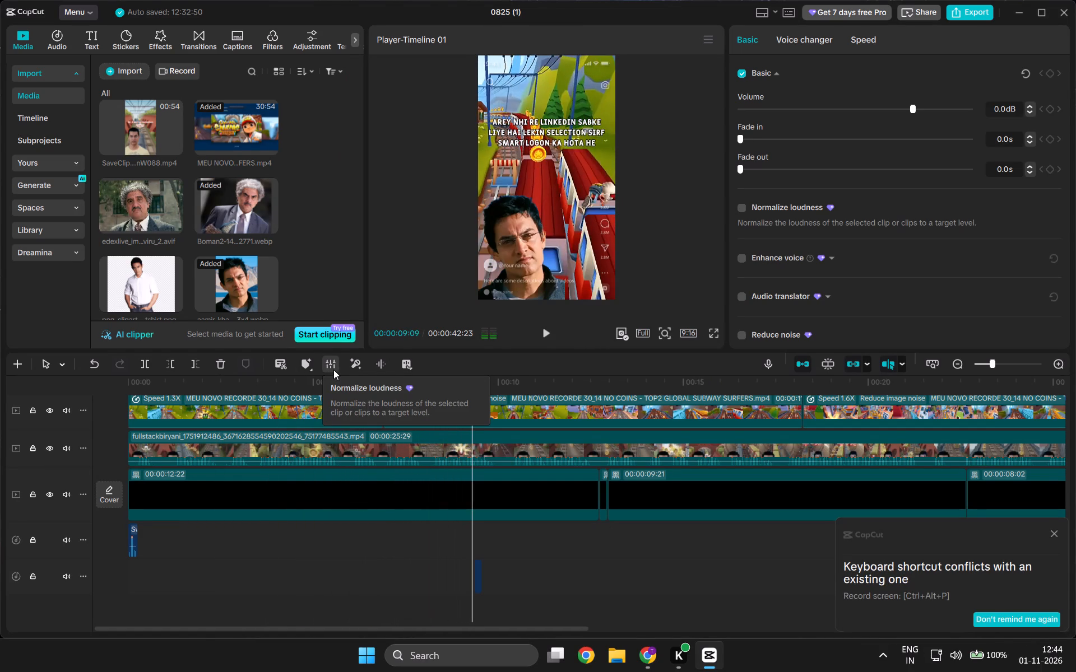
Extend the start of the aamir-khan overlay clip back to the preceding overlay clip, making it 9:08 long.
scroll(414, 473, "up", 11)
left_click(456, 456)
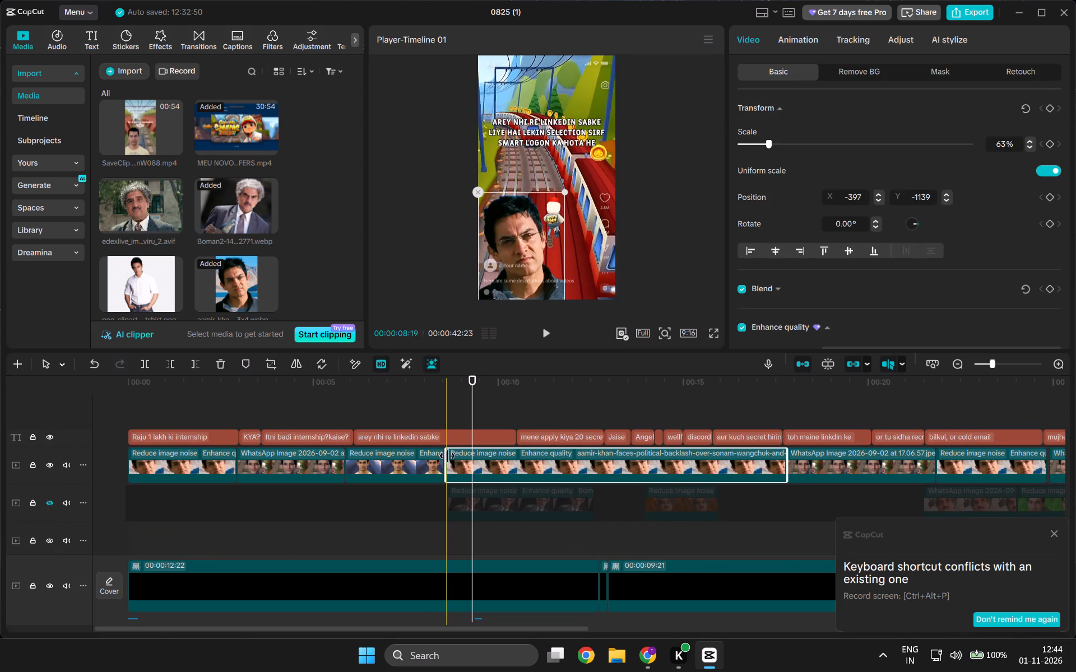
left_click_drag(443, 452, 421, 453)
Check the website-name captions in playback and trim the end of the "Angelist" caption to 14:00.
left_click(549, 333)
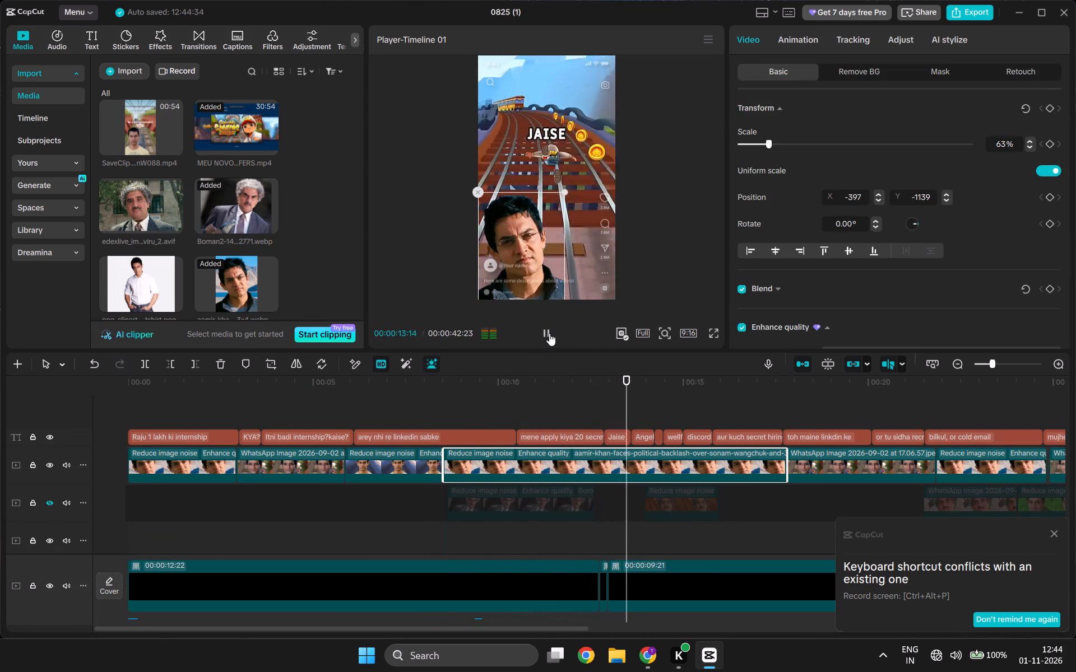
key("space")
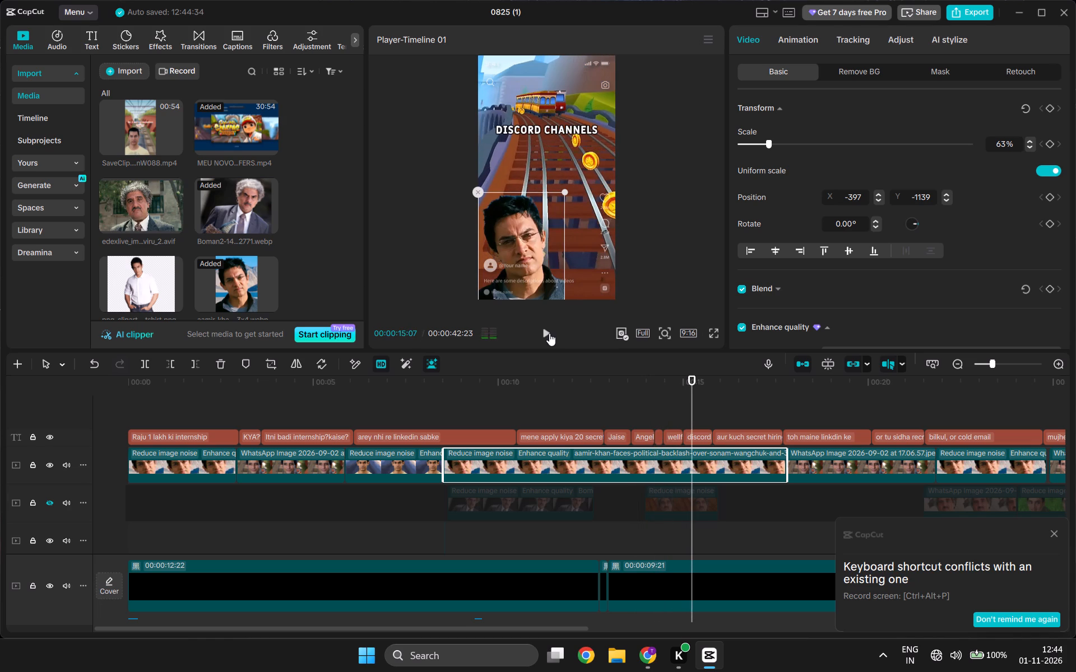
scroll(632, 410, "up", 12, "ctrl")
left_click(662, 387)
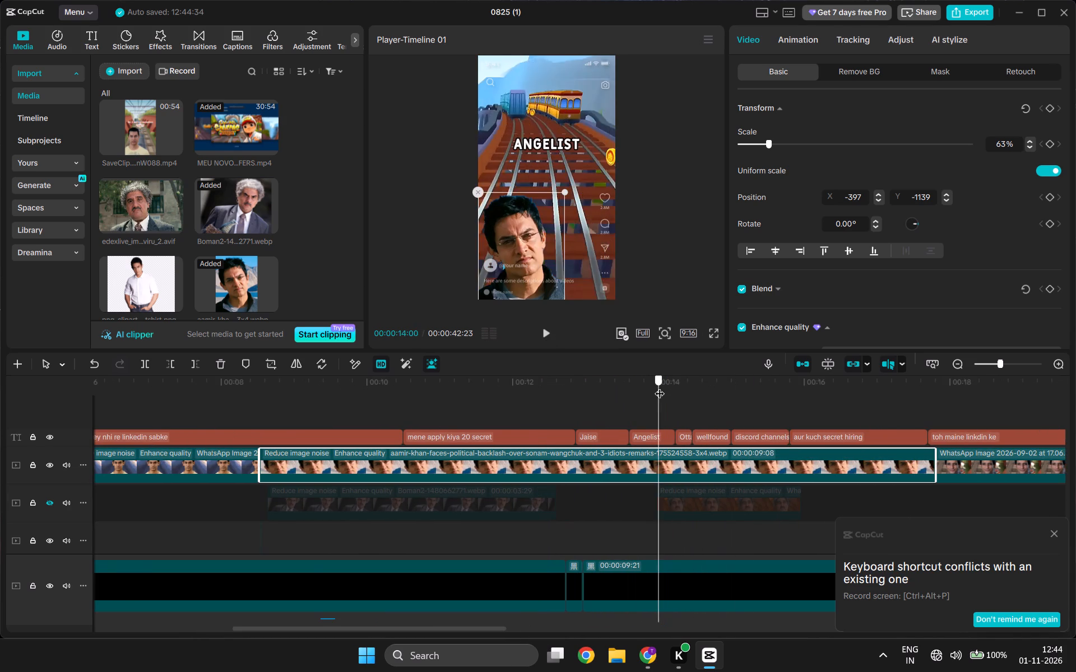
left_click(661, 430)
left_click(193, 365)
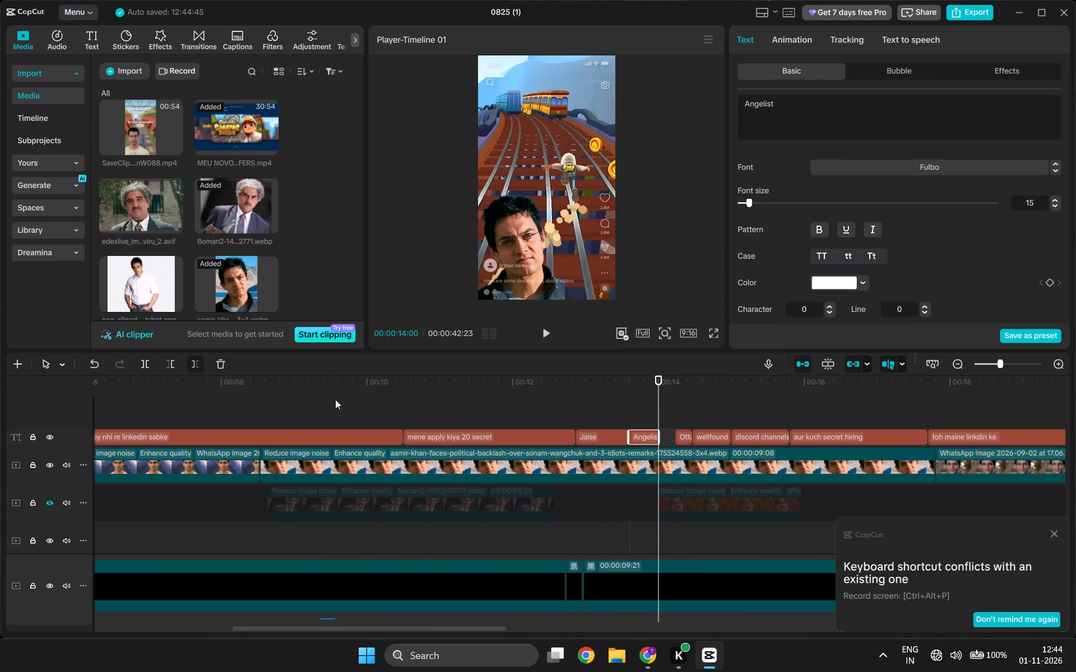
Extend the start of the "Otta" caption back to 14:00, against the end of the "Angelist" caption.
left_click(683, 431)
left_click_drag(675, 436, 629, 435)
Play back from just before the "Otta" caption into the website-list overlay to check caption, overlay and speech timing.
left_click_drag(613, 385, 587, 383)
key("space")
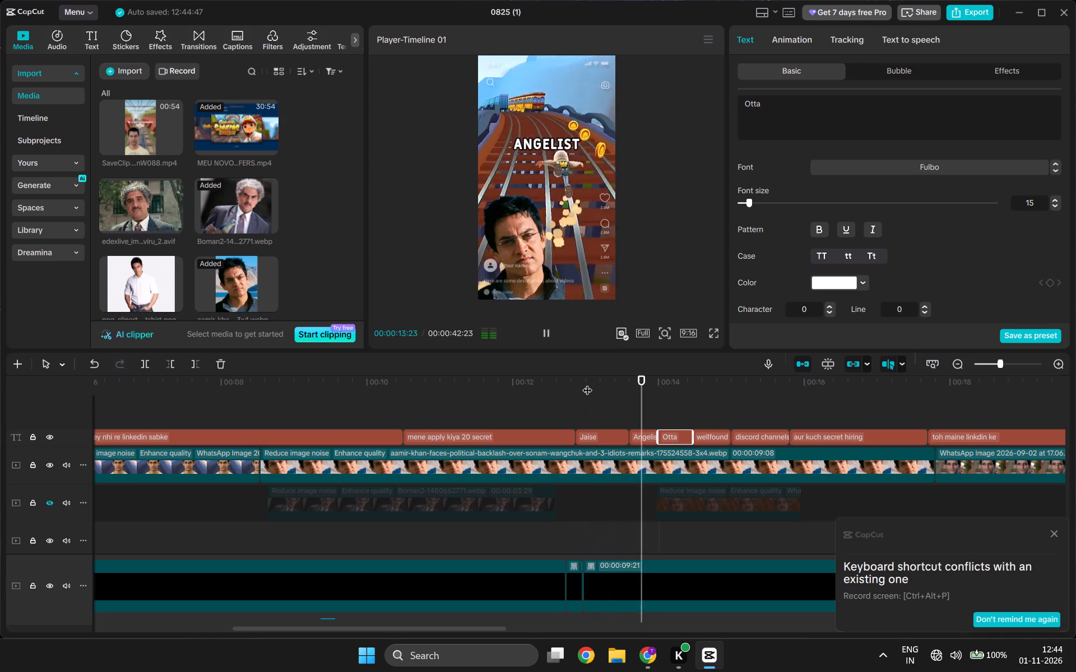
key("space")
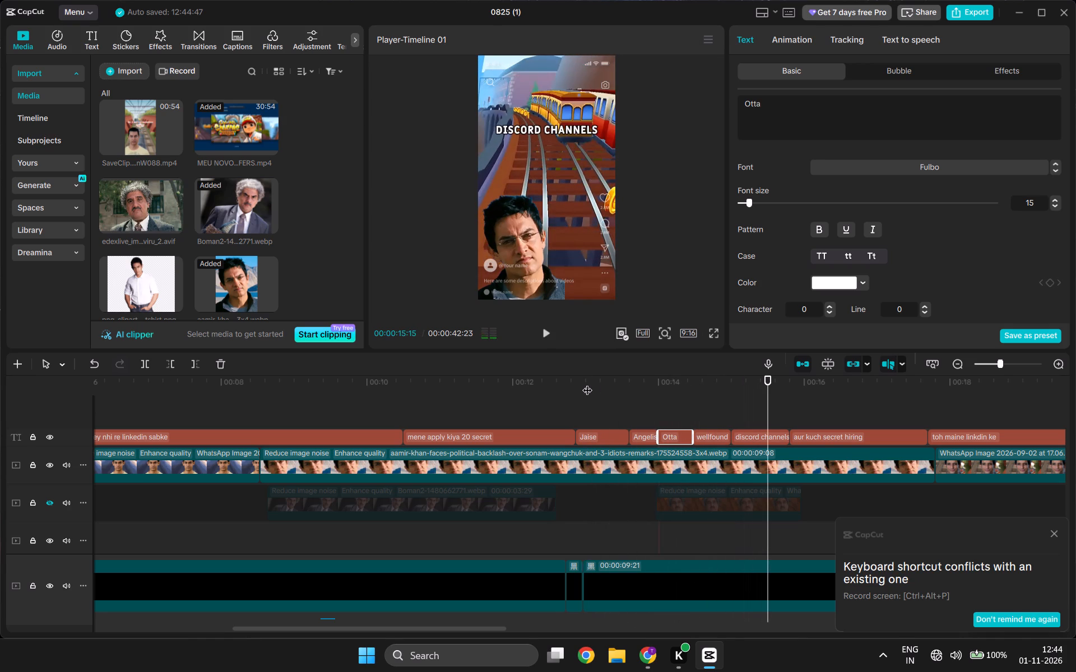
key("space")
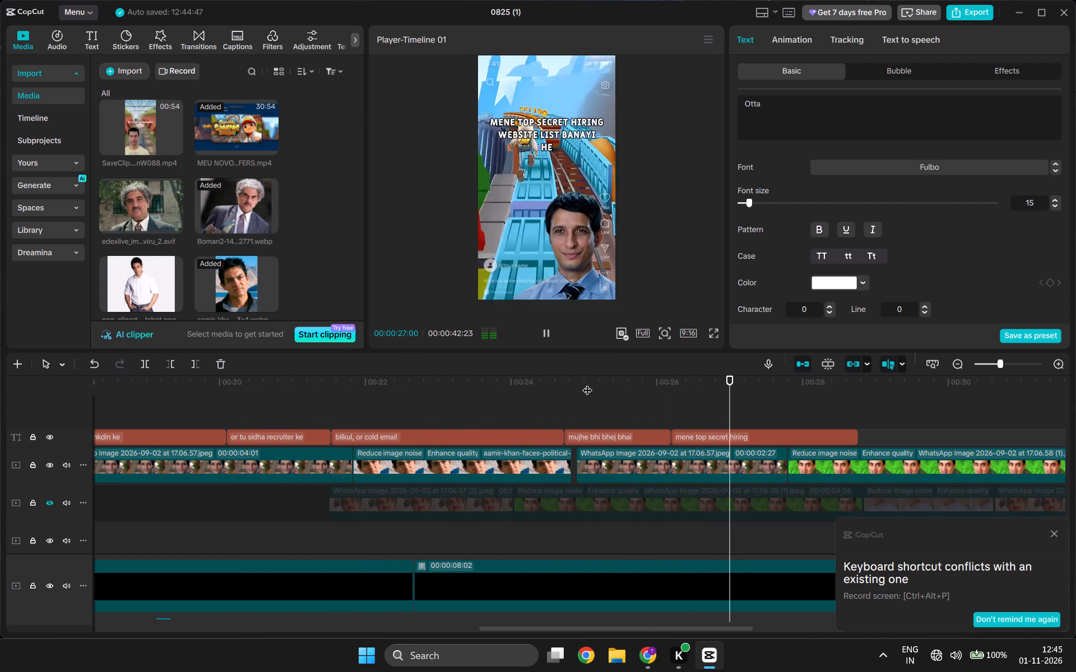
key("space")
key("space")
key("space")
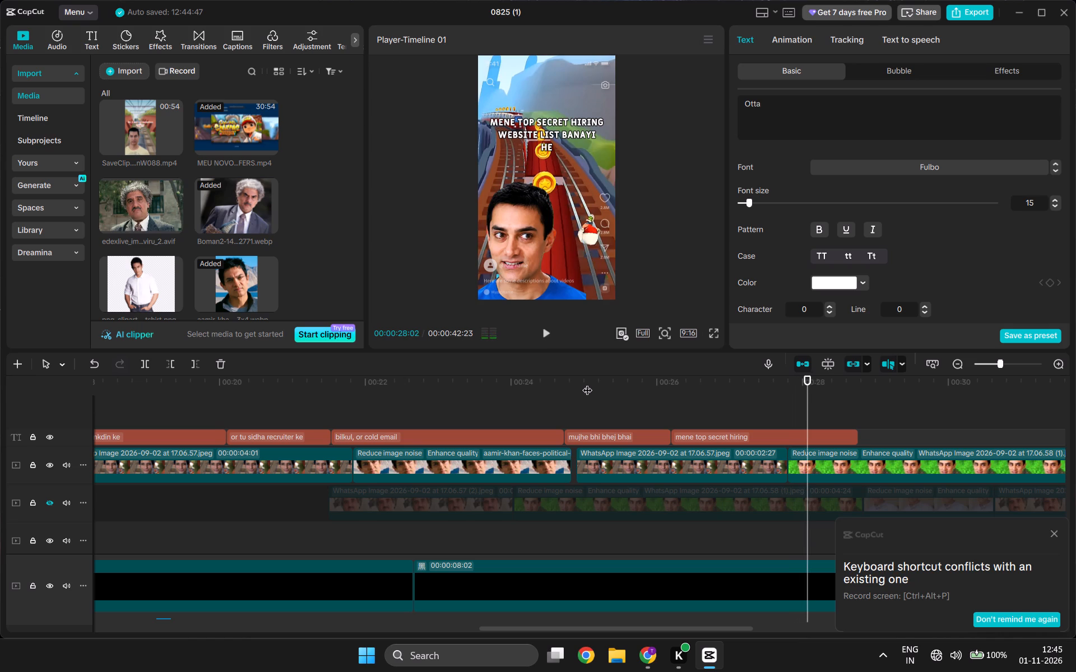
key("space")
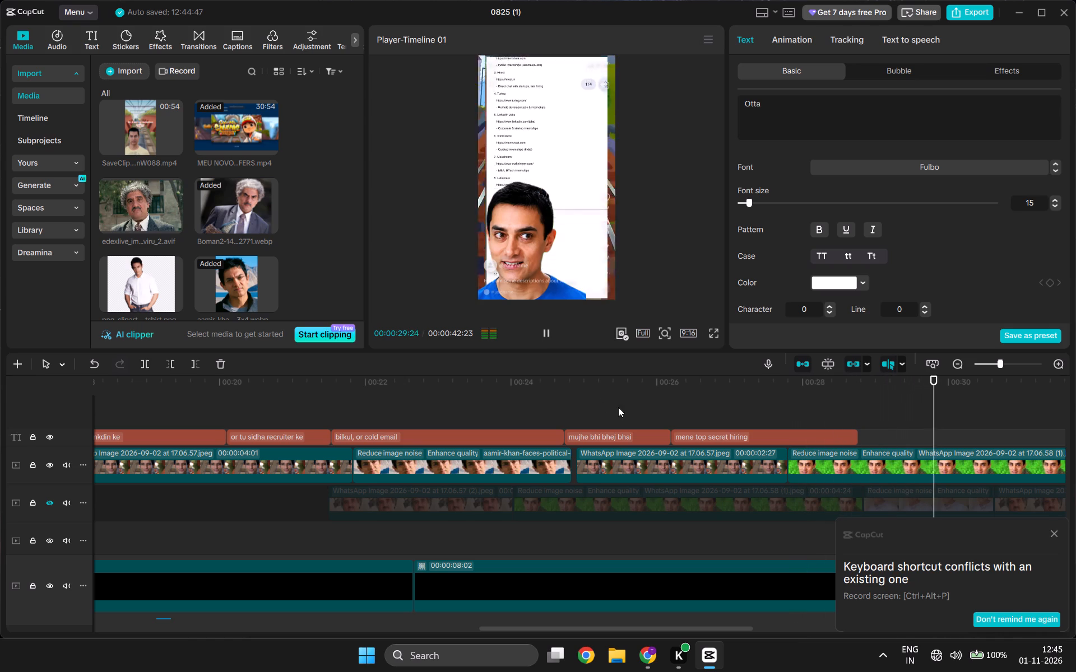
scroll(764, 459, "down", 20, "ctrl")
scroll(791, 478, "down", 2)
key("space")
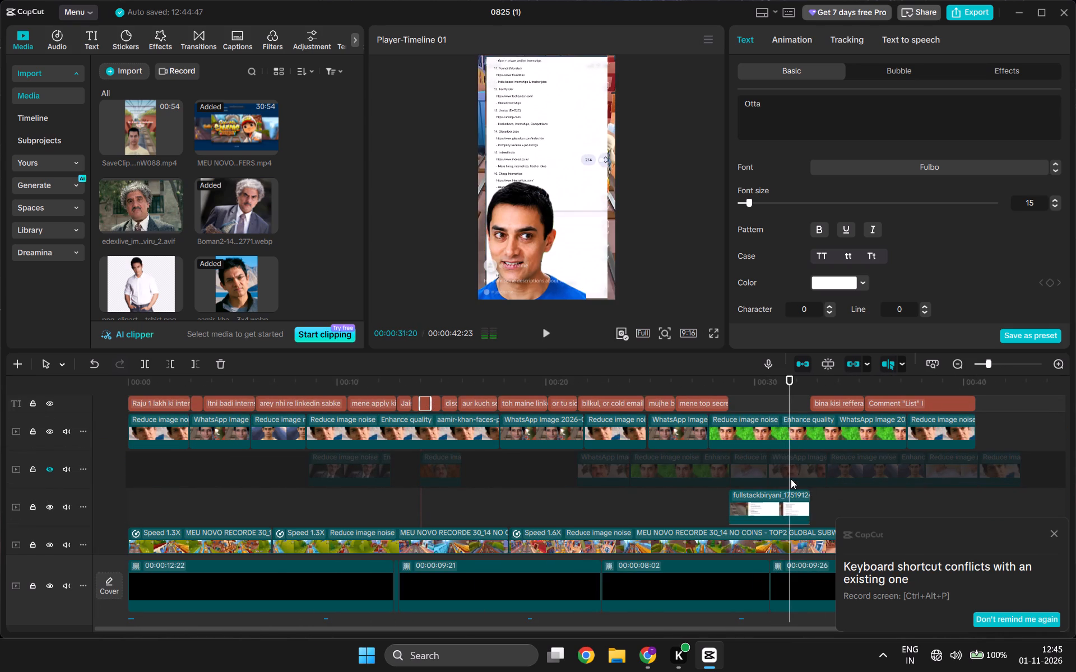
Replay the section around the website-list overlay clip, from about 27 to 35 seconds, and check when the list appears.
scroll(769, 500, "down", 1)
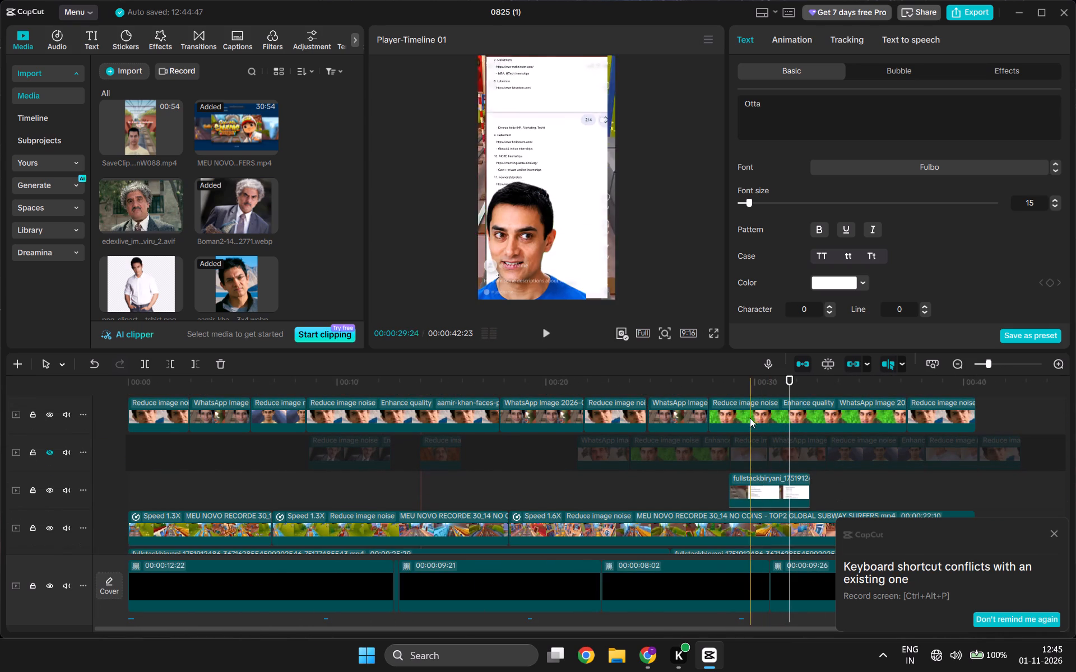
scroll(726, 393, "up", 7)
left_click_drag(722, 388, 716, 384)
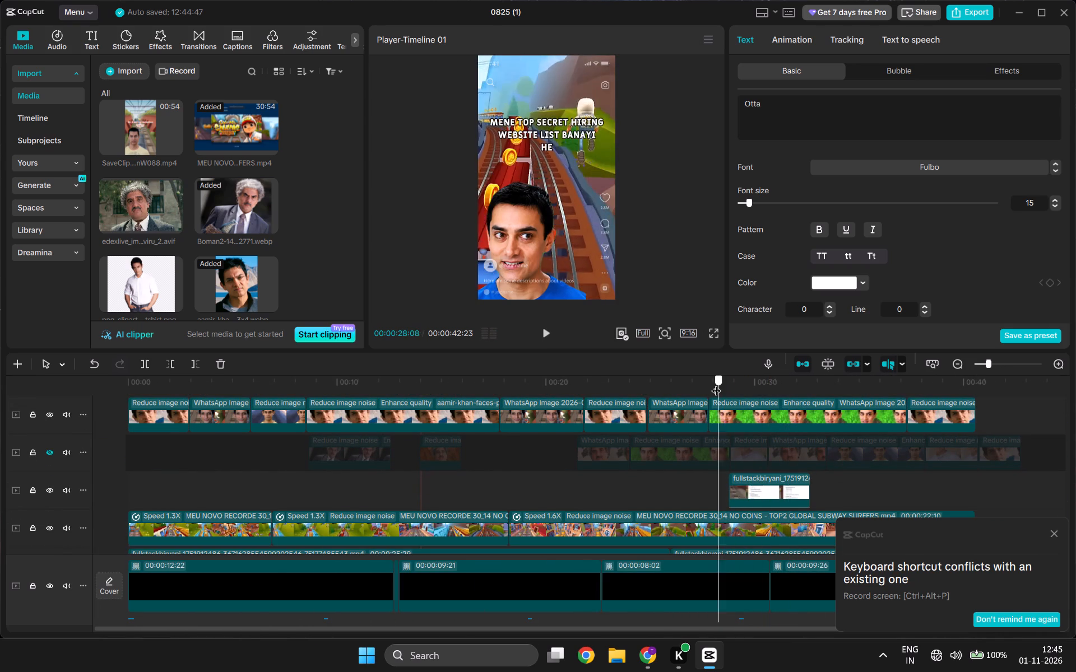
left_click_drag(716, 384, 704, 384)
scroll(694, 452, "up", 6)
key("space")
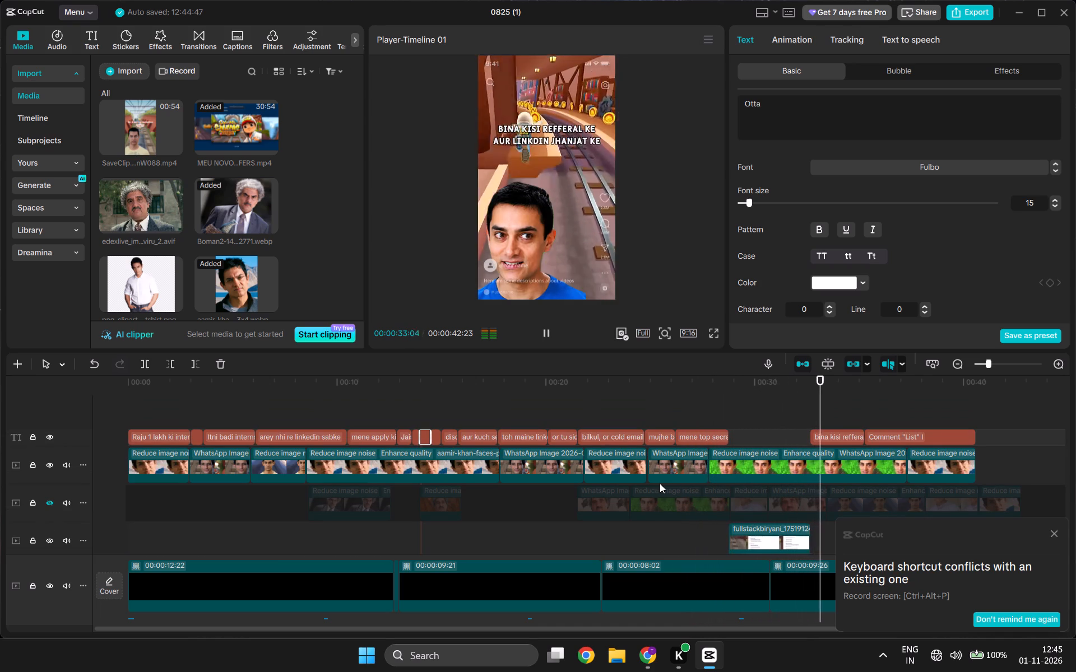
scroll(726, 435, "down", 10)
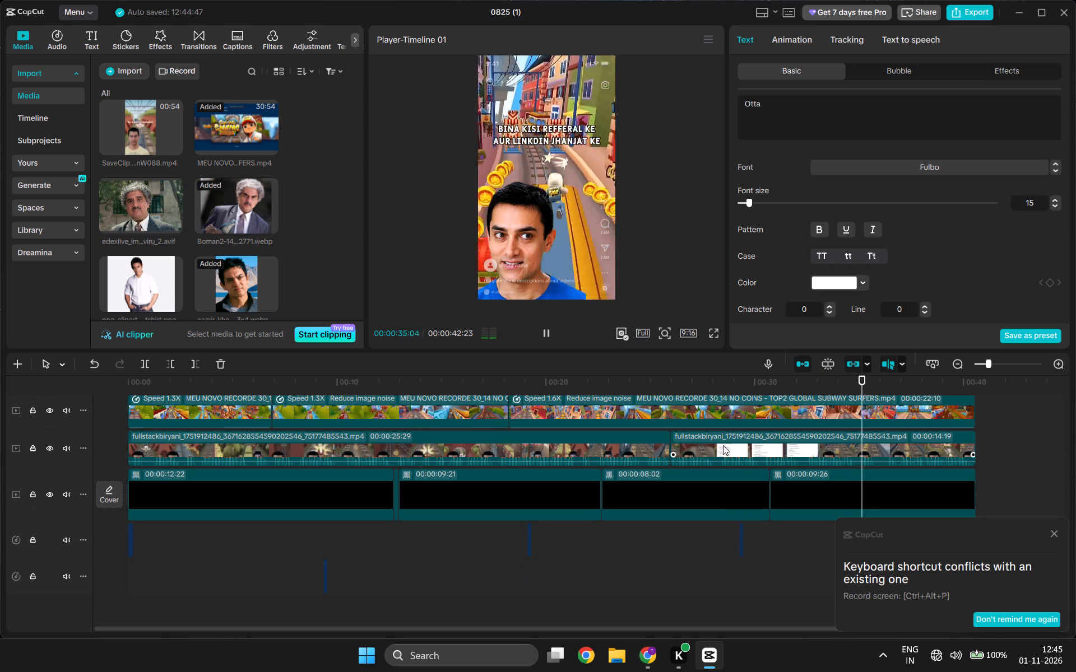
left_click_drag(700, 375, 701, 376)
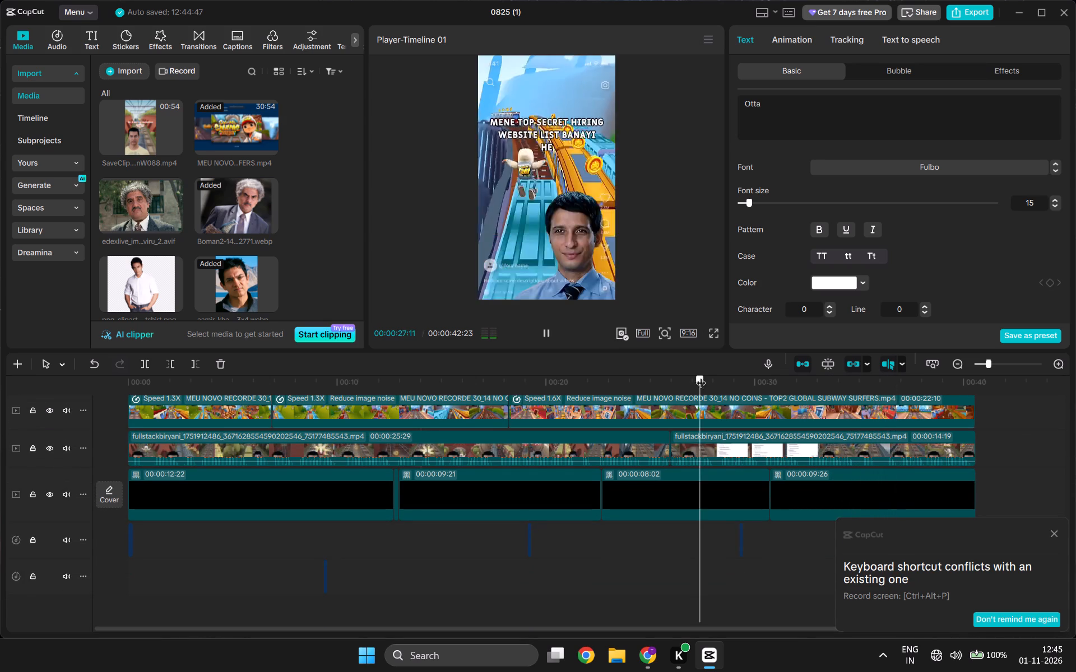
left_click_drag(701, 376, 715, 376)
Hide the Subway Surfers gameplay track so the fullstackbiryani reference video beneath can be seen.
scroll(694, 422, "up", 12)
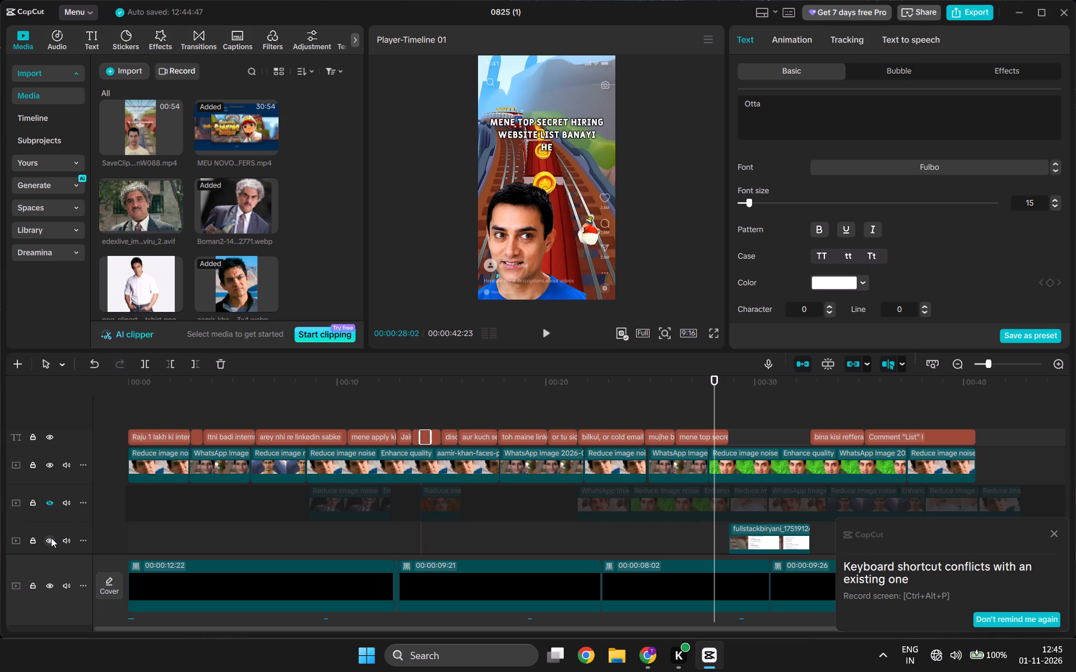
scroll(59, 520, "down", 3)
scroll(256, 498, "down", 3)
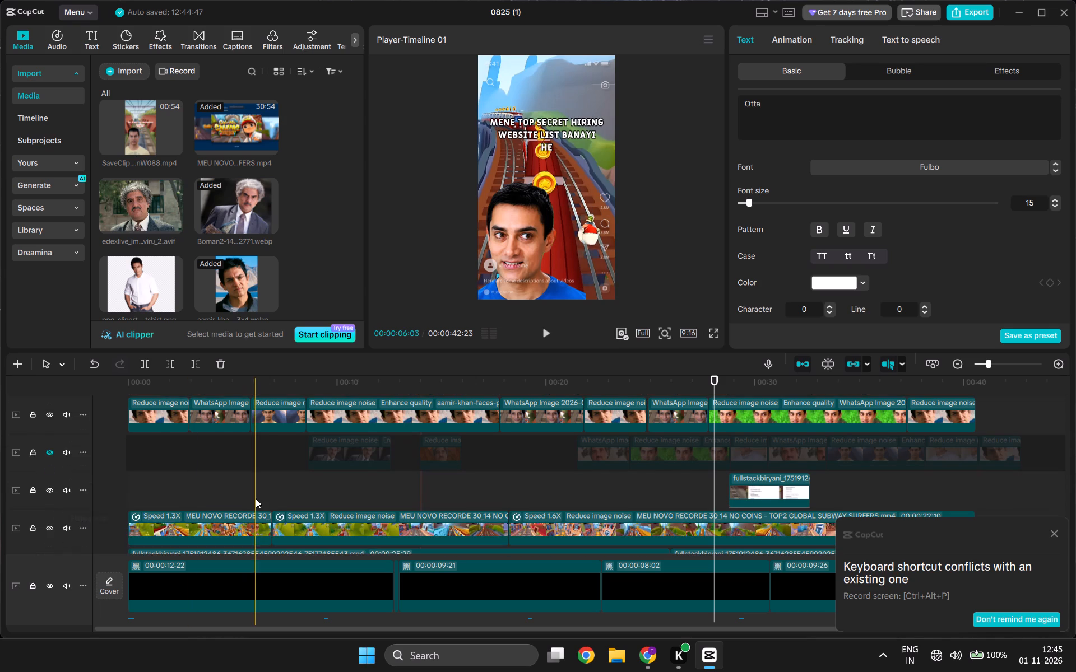
left_click(44, 525)
left_click(50, 528)
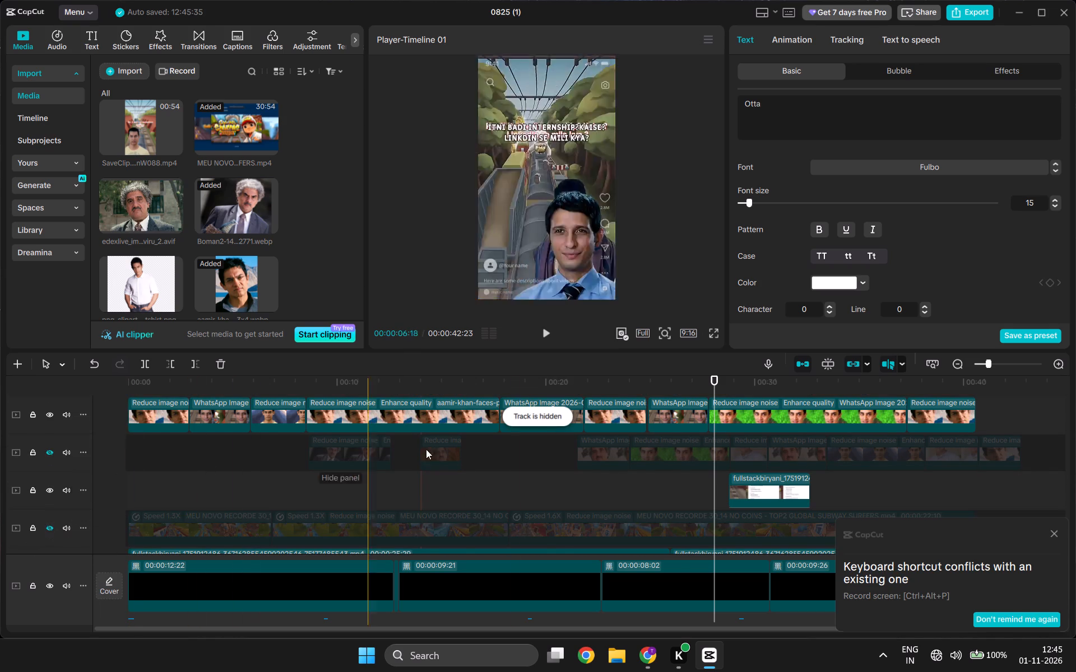
Compare against the reference video and move the website-list overlay clip earlier so it starts at about 27:07.
left_click_drag(692, 380, 624, 407)
scroll(614, 465, "down", 4)
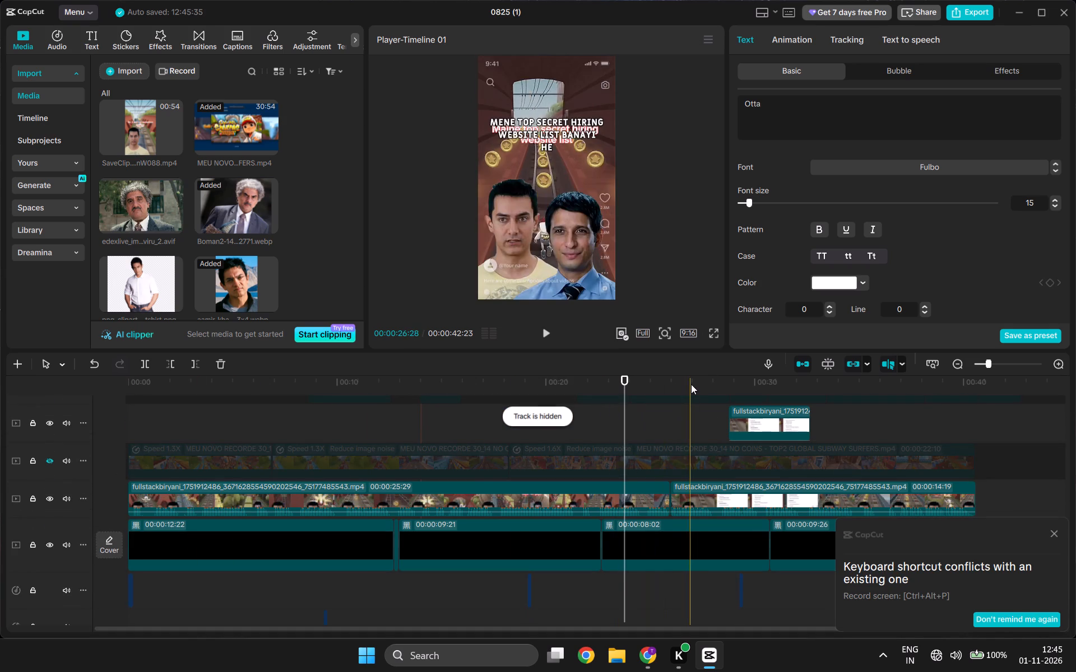
left_click_drag(689, 378, 737, 381)
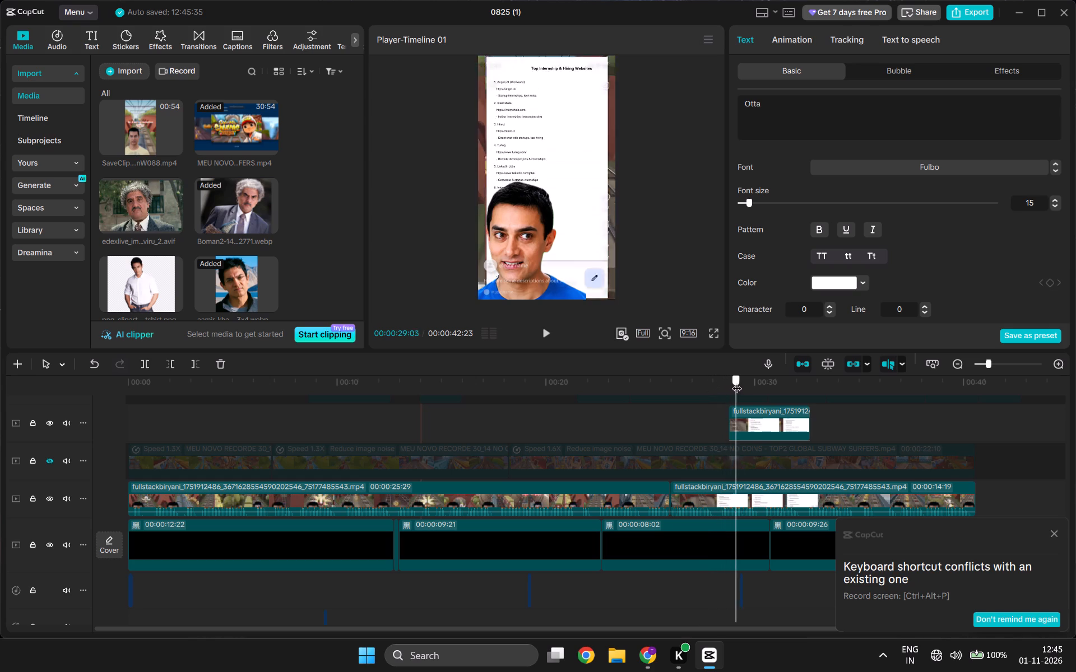
left_click_drag(737, 381, 689, 379)
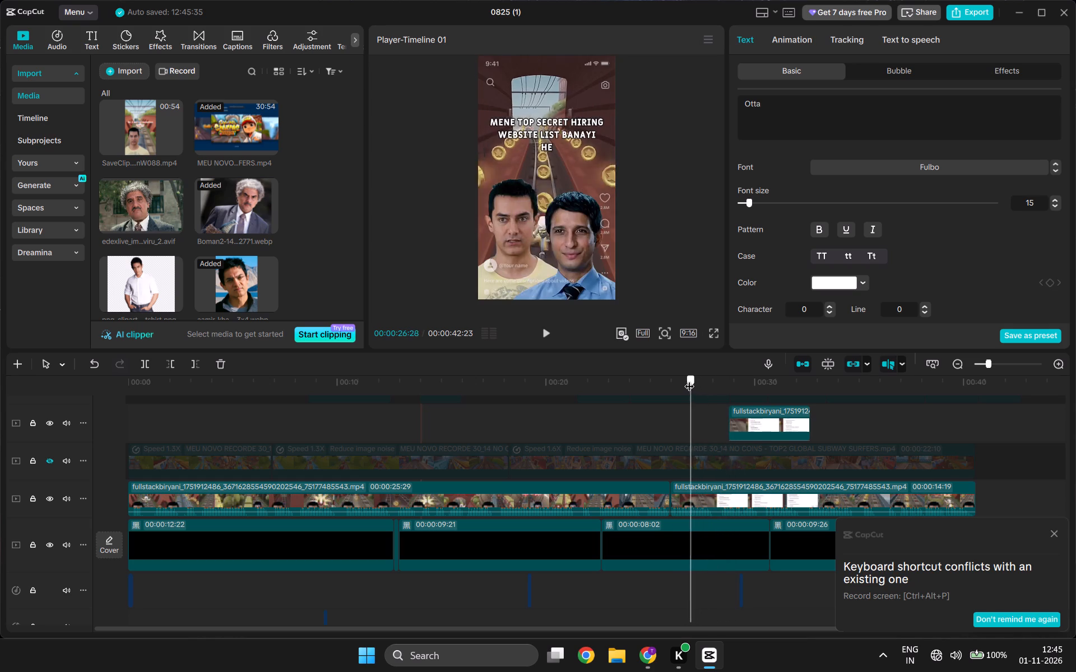
left_click_drag(689, 379, 697, 381)
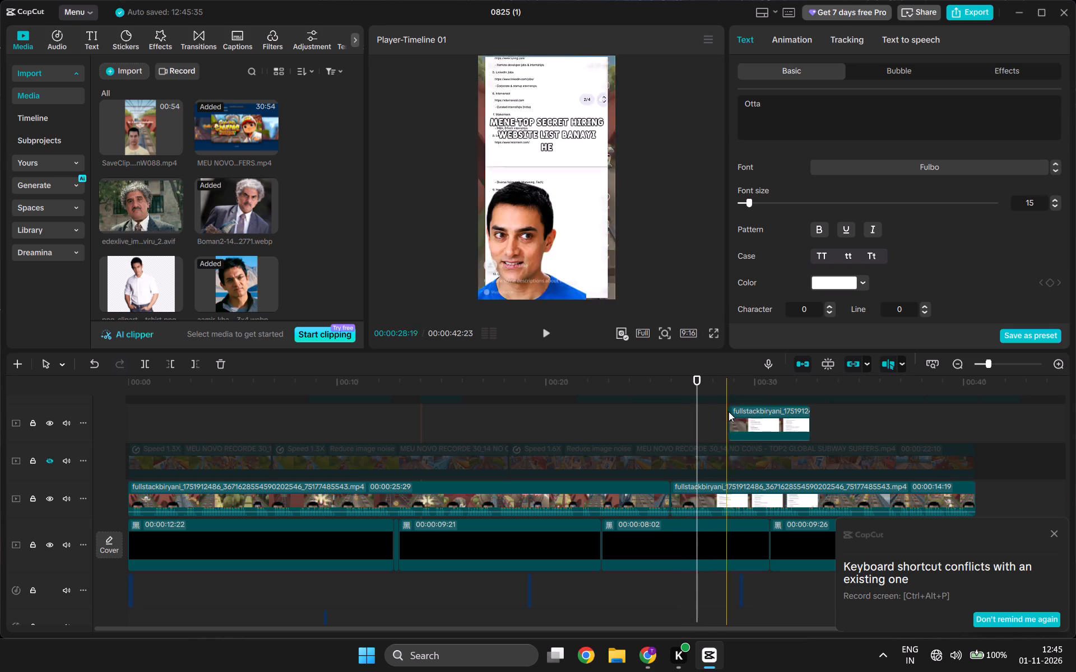
left_click_drag(759, 414, 729, 417)
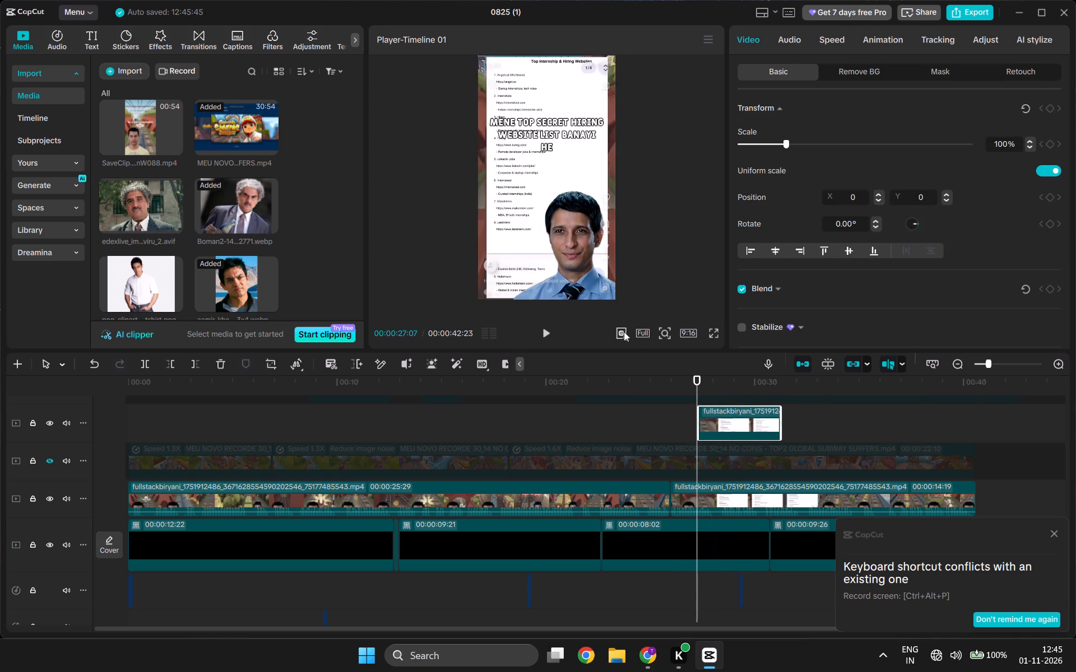
Play back and scrub through the moved website-list overlay to compare its timing with the reference video.
left_click(546, 326)
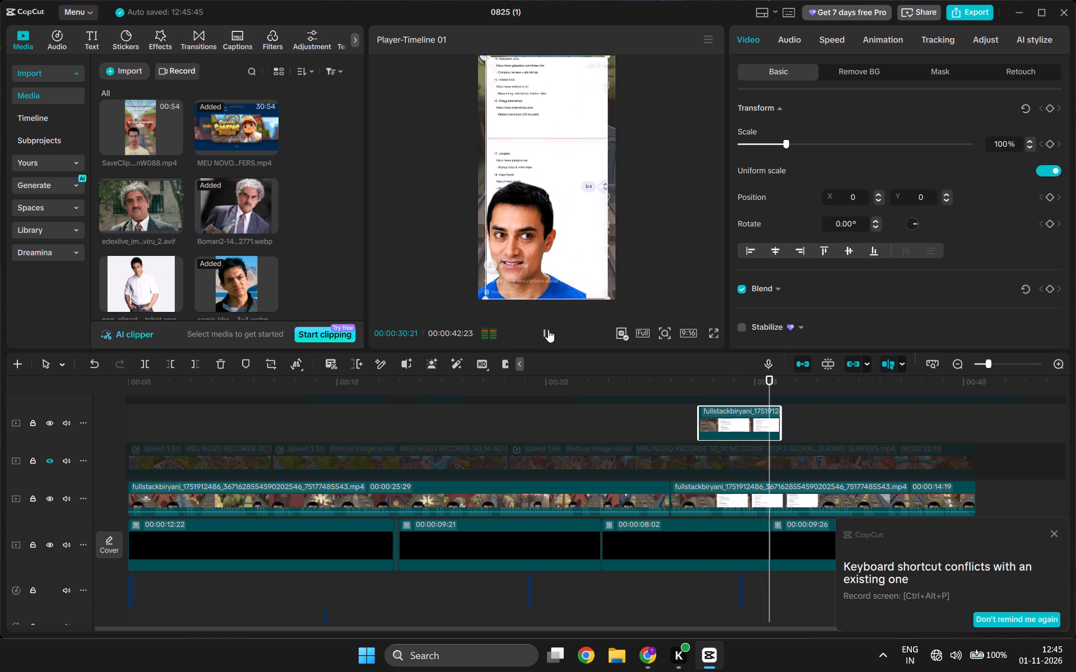
left_click(548, 330)
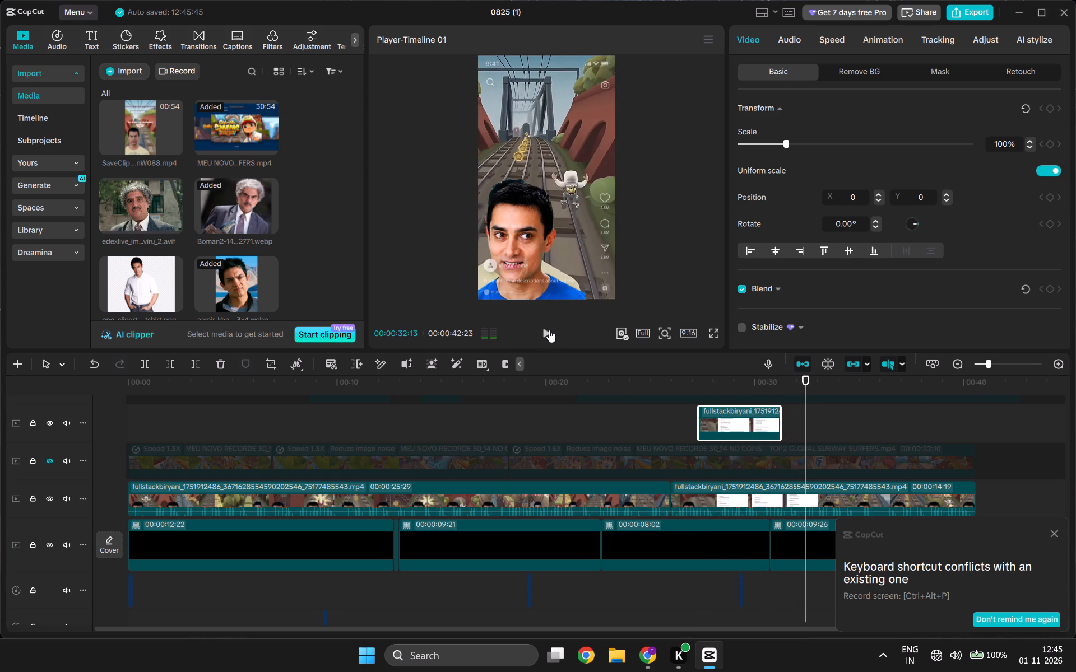
left_click(549, 330)
left_click(551, 330)
scroll(749, 402, "up", 7)
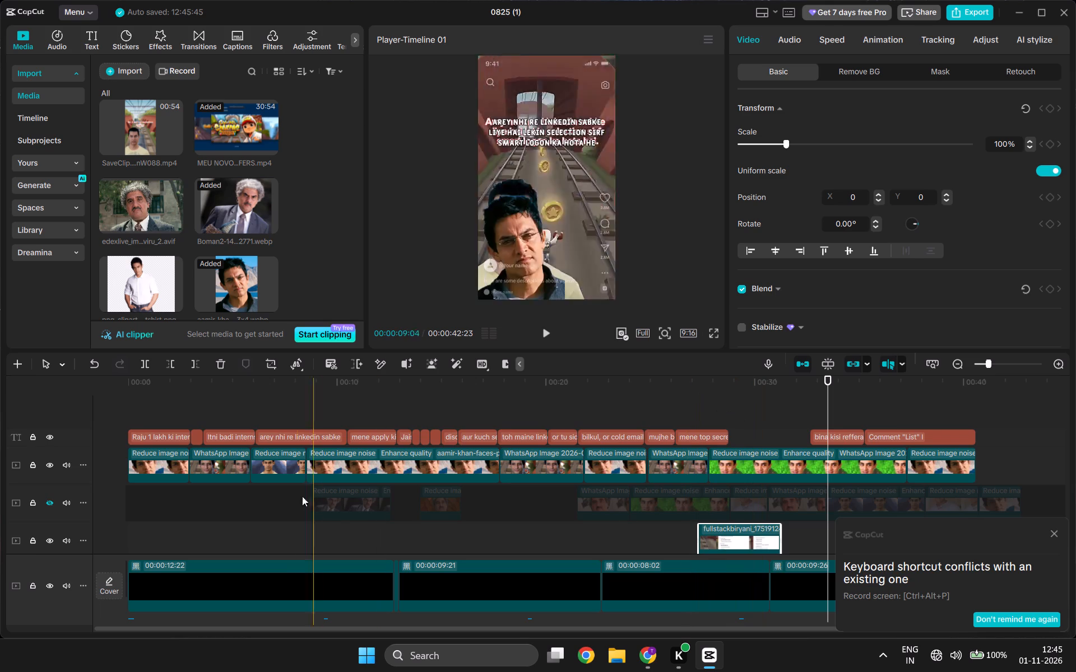
scroll(298, 493, "down", 4)
left_click_drag(786, 388, 782, 384)
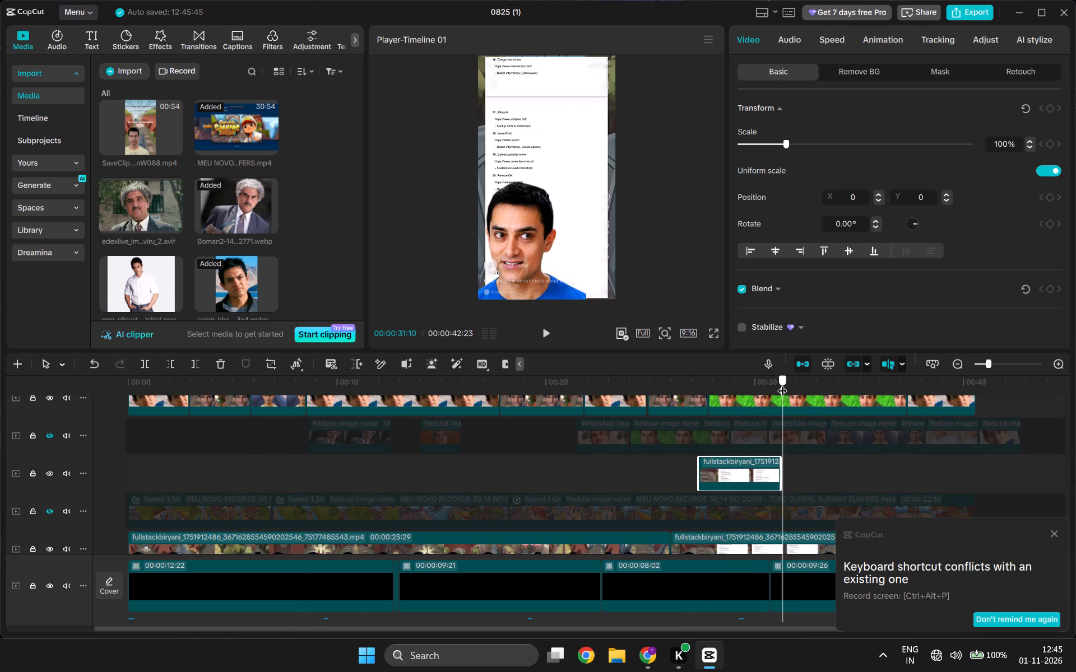
left_click_drag(782, 384, 772, 385)
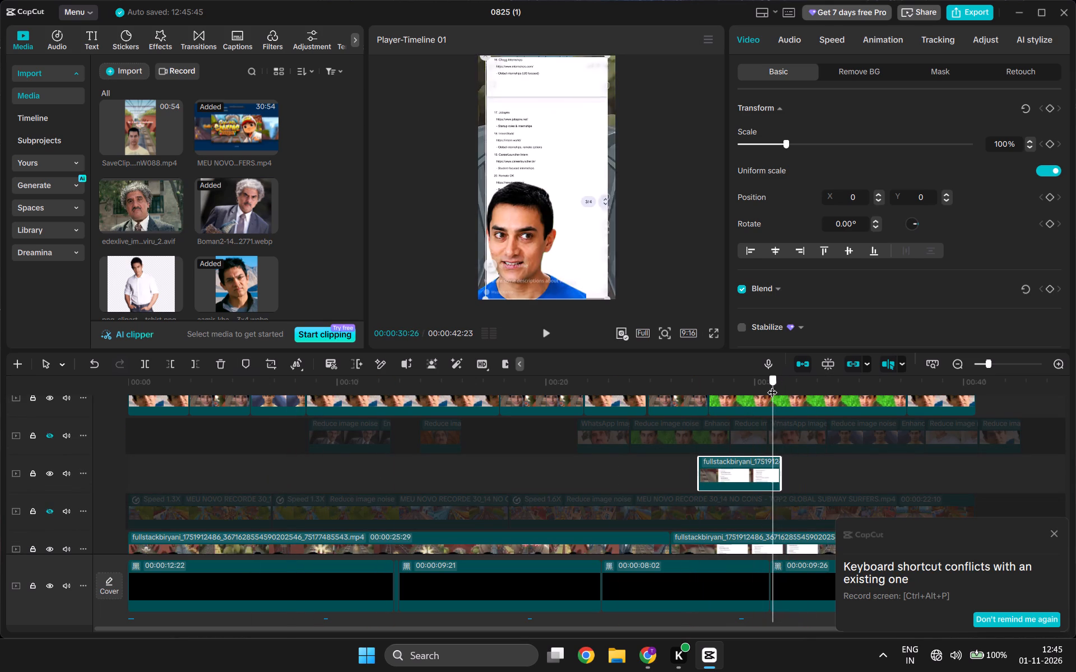
left_click_drag(772, 385, 755, 390)
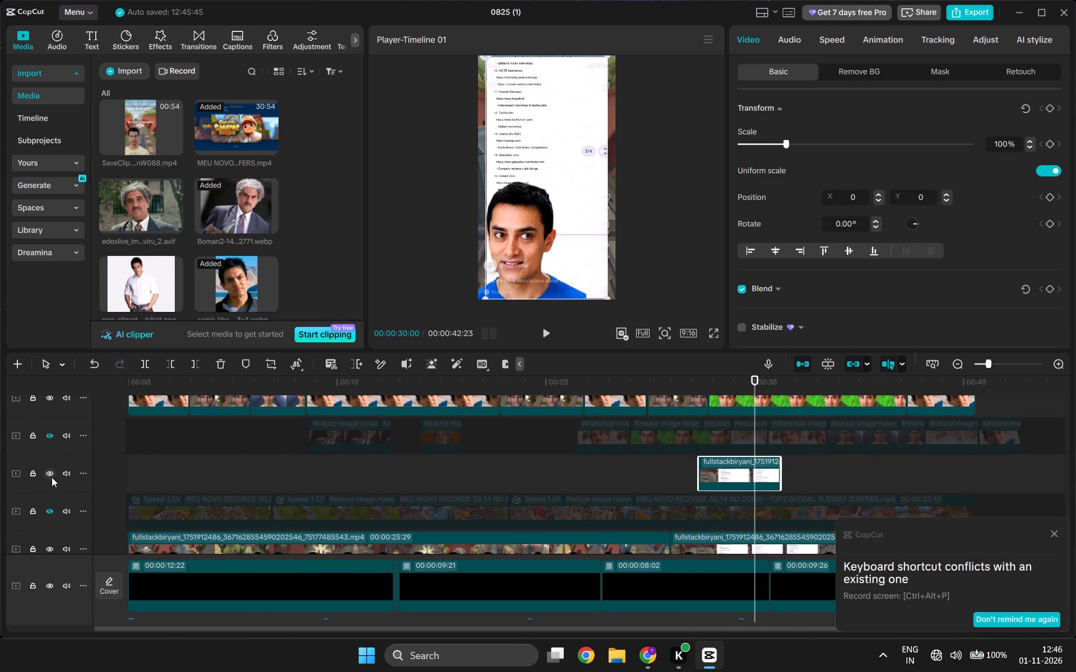
Hide the website-list overlay track and scrub the reference video beneath from about 27 to 31 seconds.
left_click(48, 474)
left_click_drag(708, 384, 699, 388)
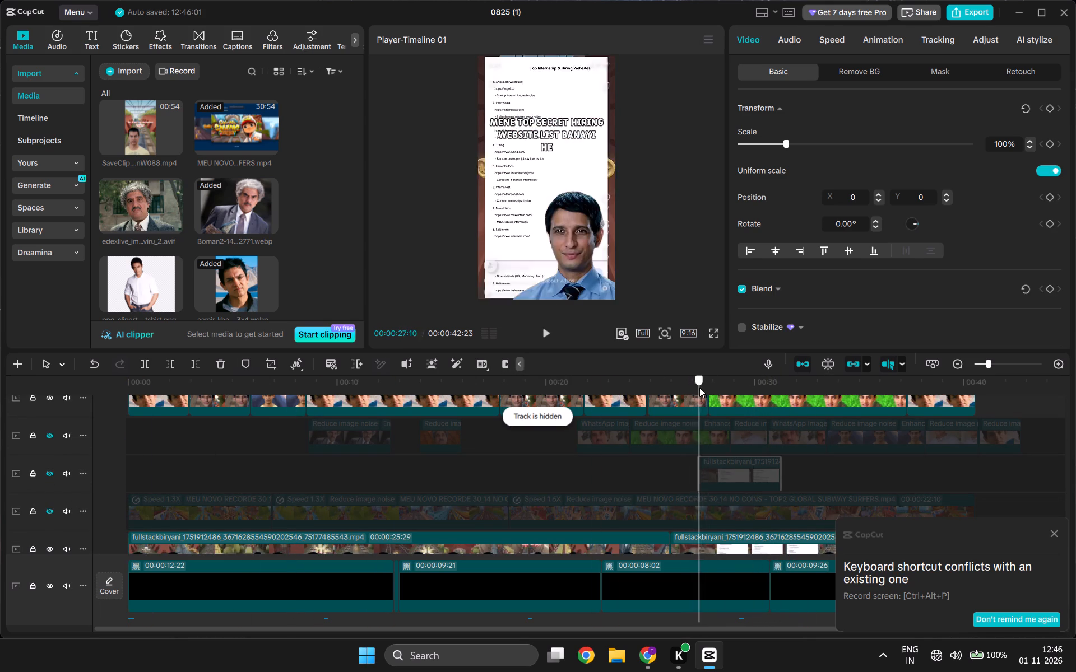
left_click_drag(699, 388, 772, 395)
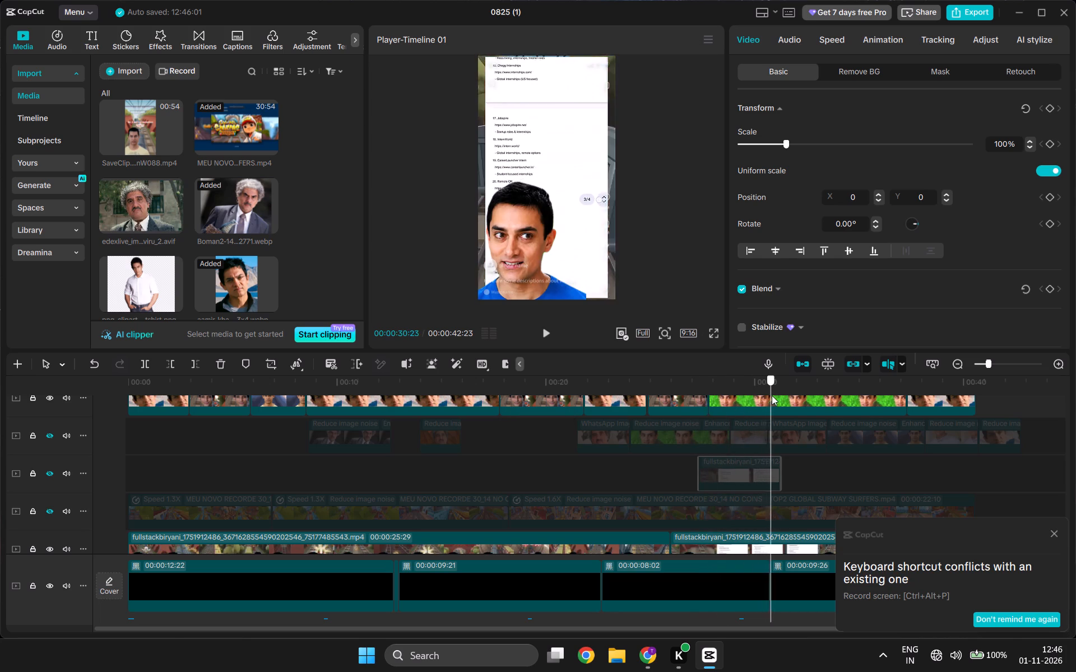
left_click_drag(772, 395, 784, 398)
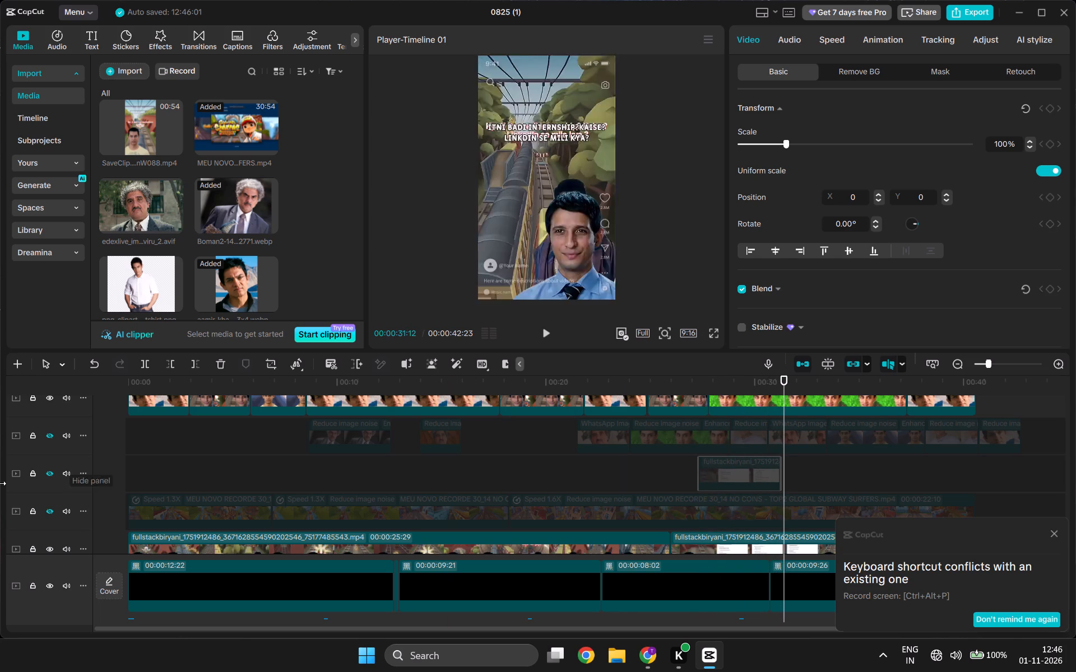
Unhide the website-list overlay track and the Subway Surfers gameplay track.
left_click_drag(46, 478, 47, 472)
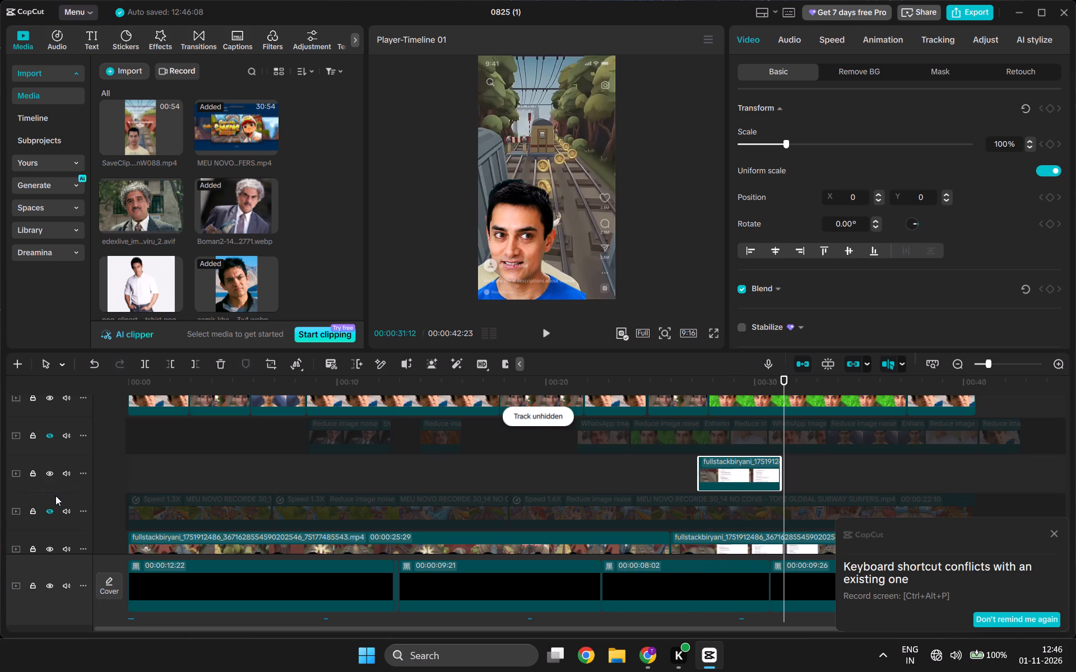
left_click(50, 511)
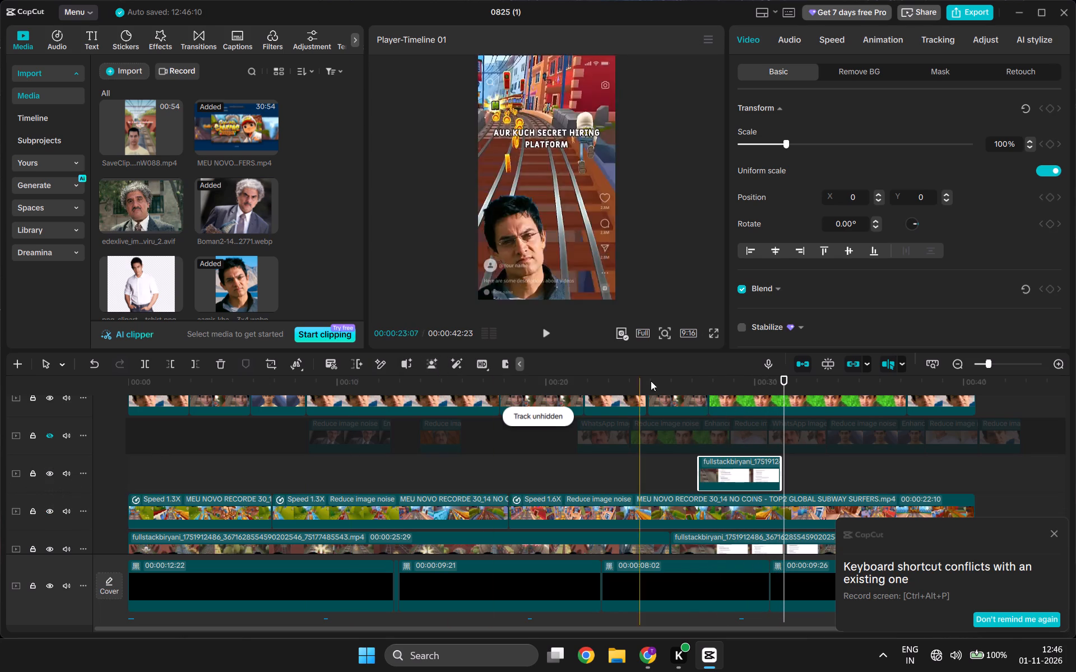
Trim the end of the WhatsApp Image character clip before the green-background clip so it ends at 26:05.
left_click_drag(698, 383, 663, 382)
key("space")
scroll(721, 472, "up", 2)
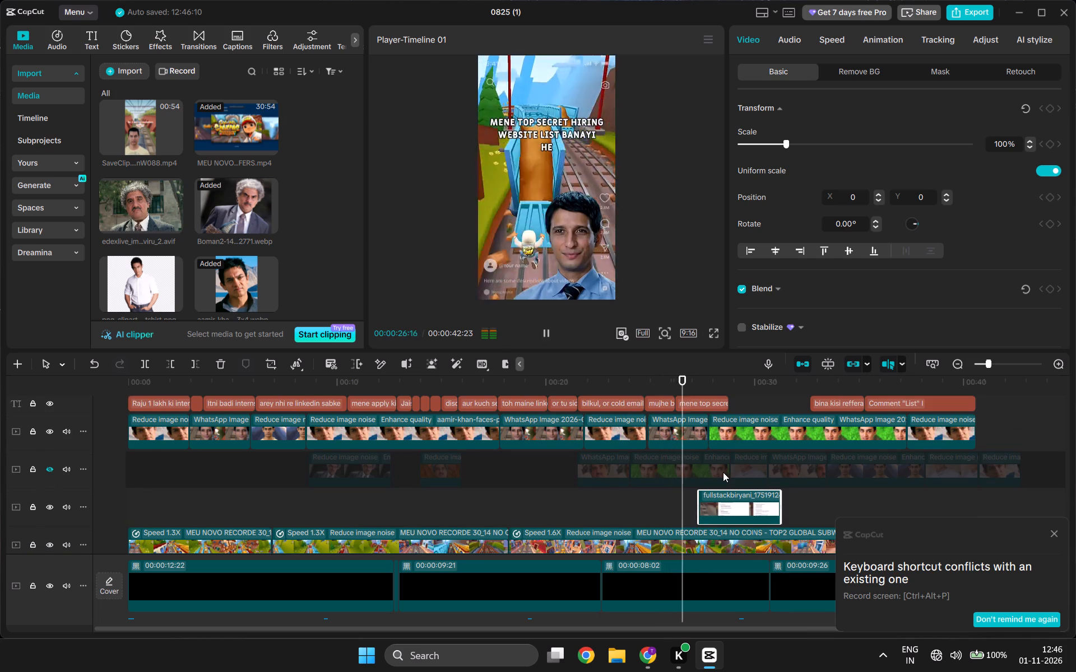
key("space")
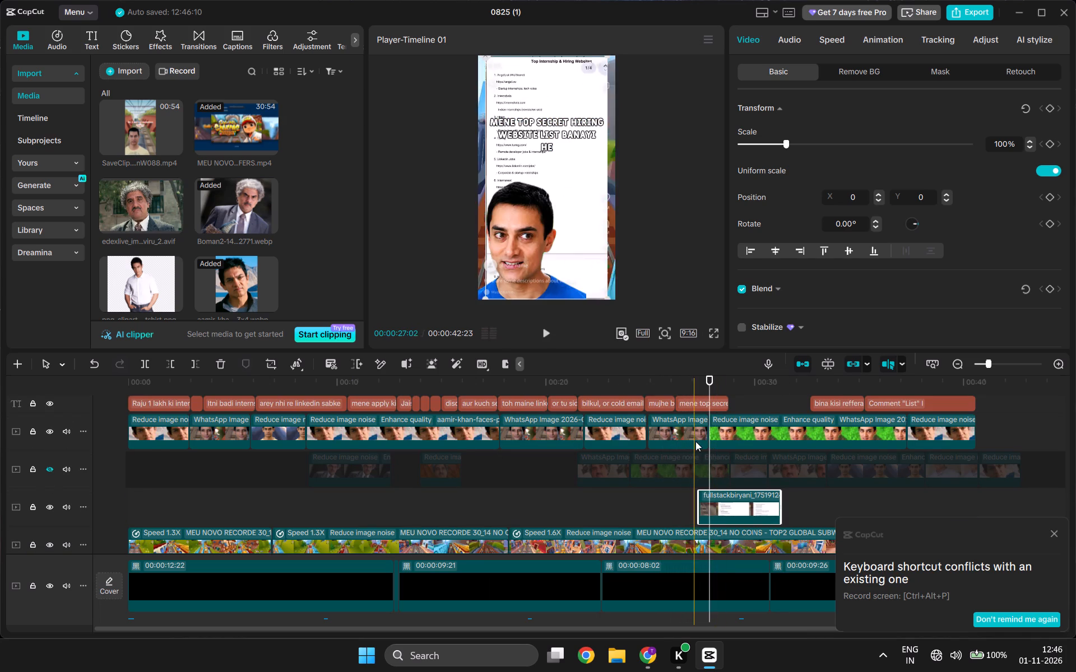
left_click_drag(705, 382, 657, 380)
key("space")
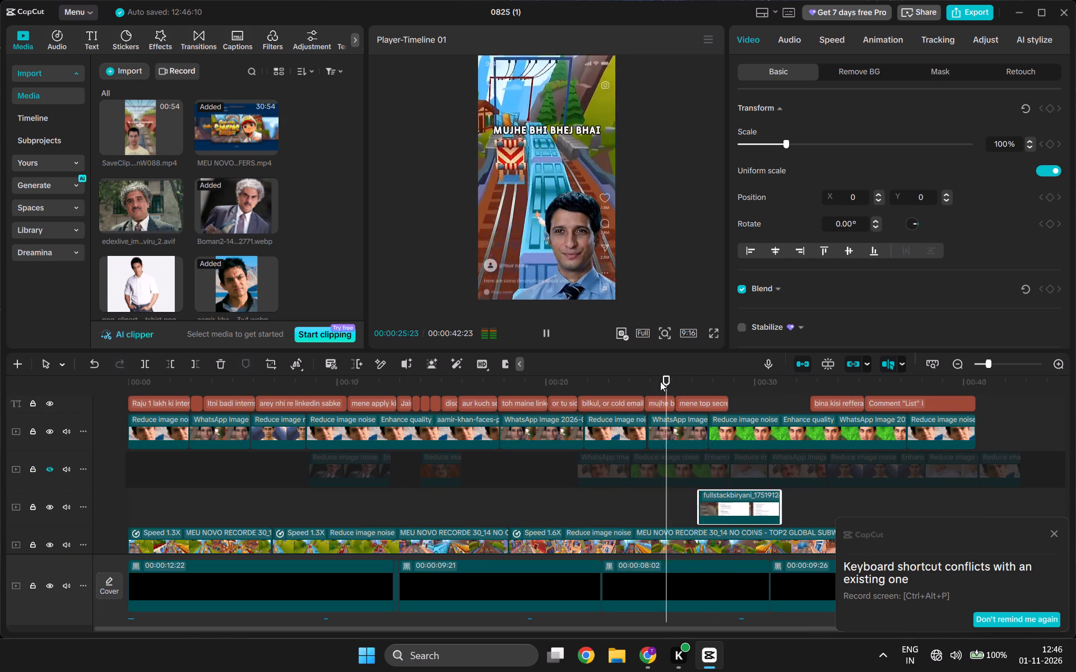
key("space")
left_click_drag(677, 372, 670, 380)
left_click(678, 385)
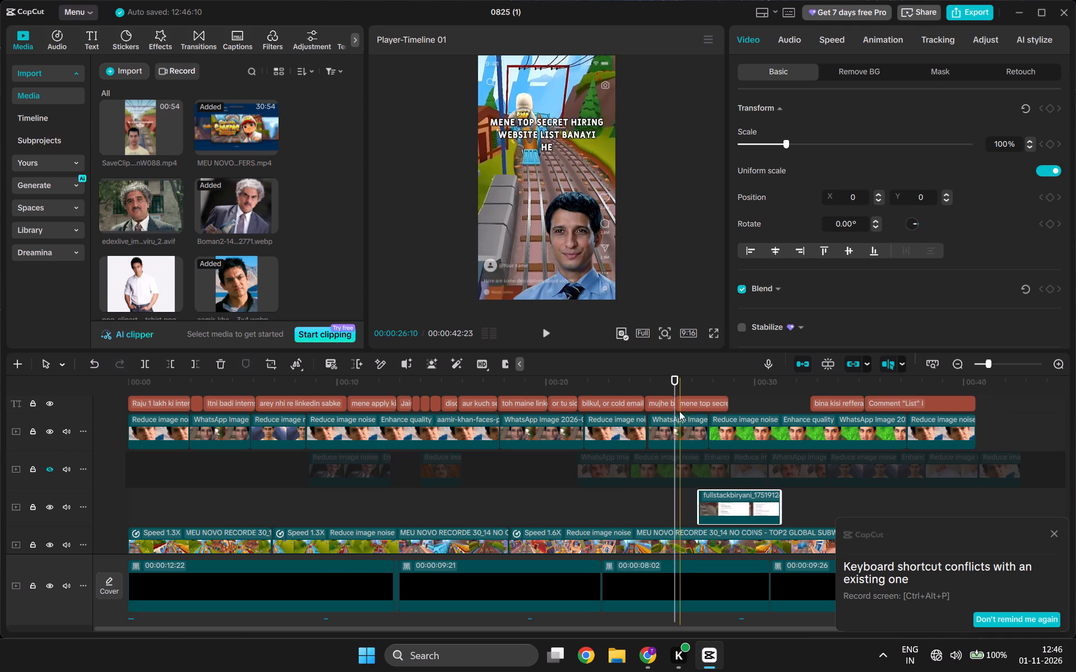
left_click(680, 427)
left_click(196, 365)
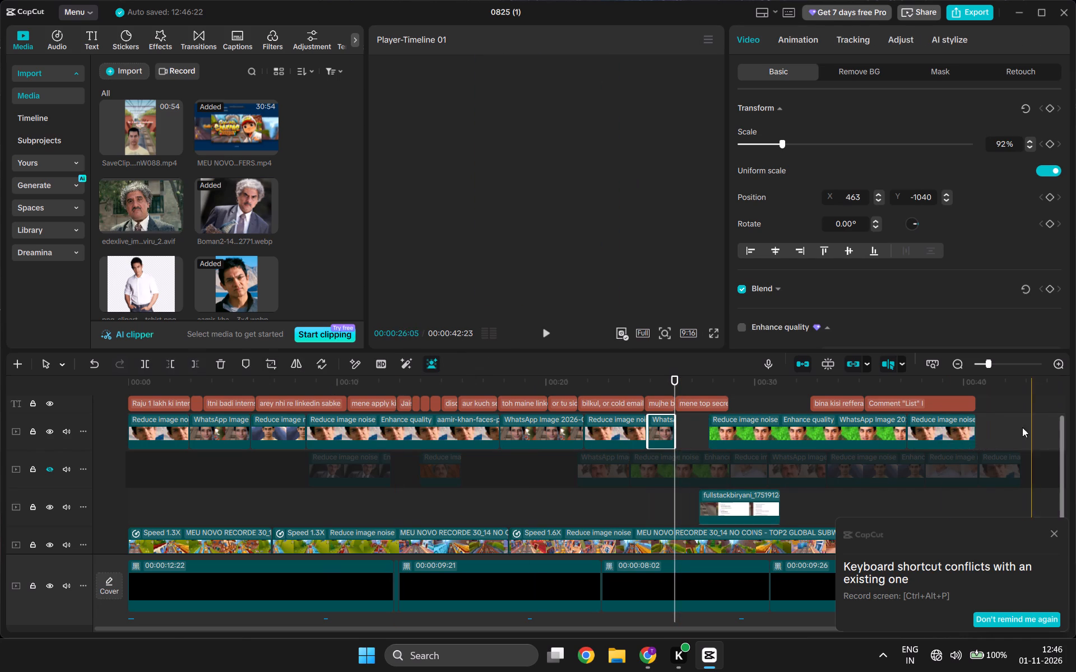
Shift the last two character clips earlier together so they follow the trimmed WhatsApp Image clip at about 26:05.
left_click_drag(996, 427, 818, 427)
left_click_drag(804, 426, 775, 427)
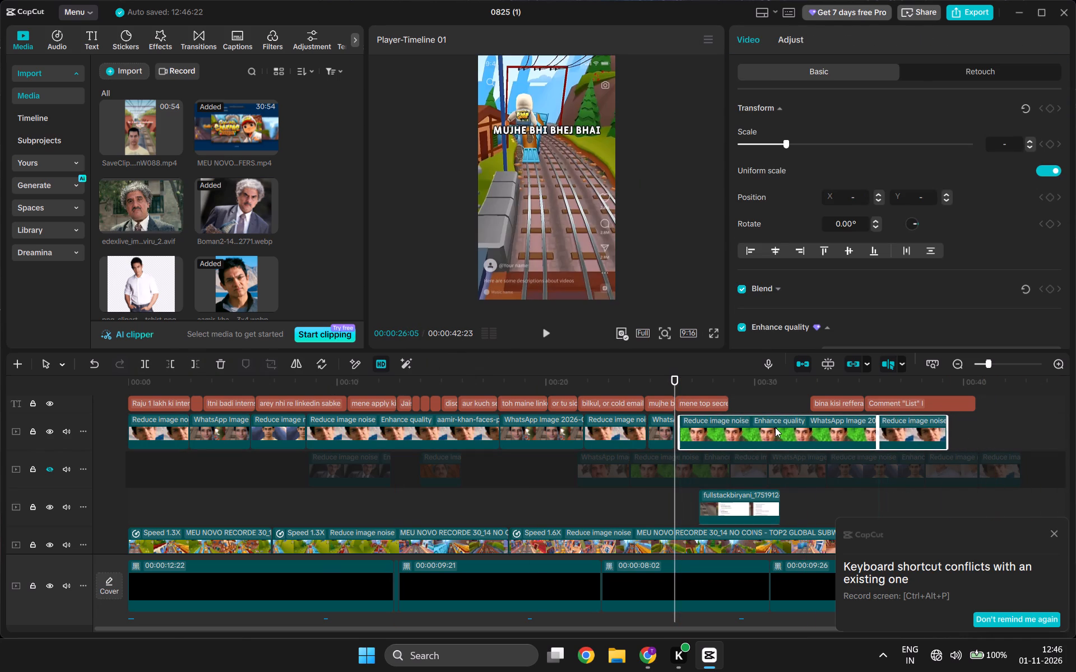
left_click_drag(775, 427, 772, 427)
left_click_drag(675, 426, 663, 426)
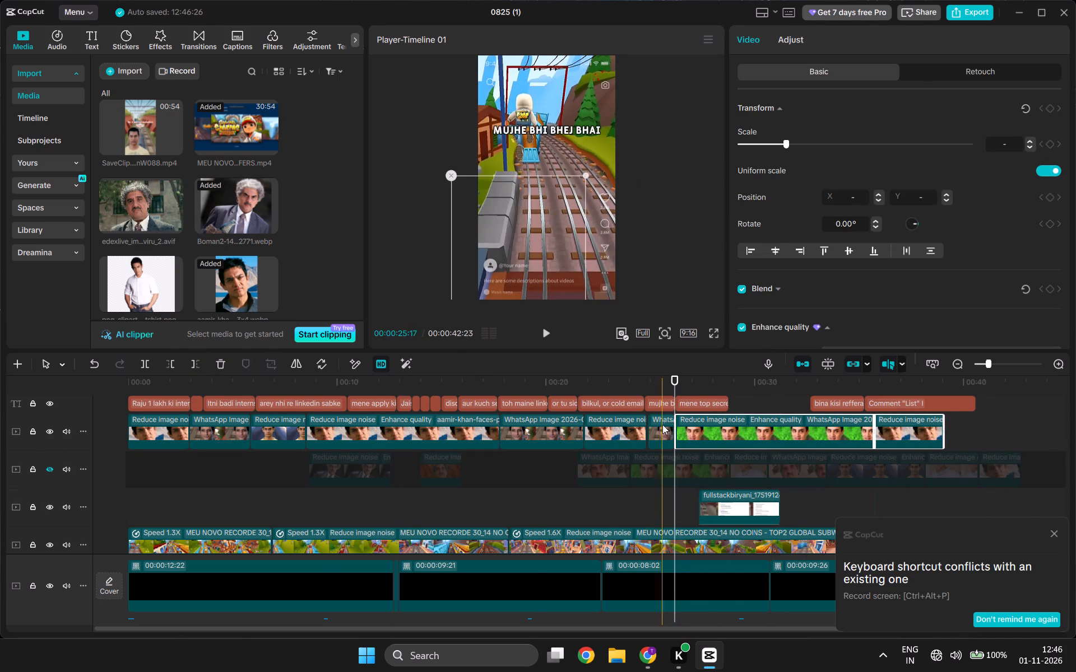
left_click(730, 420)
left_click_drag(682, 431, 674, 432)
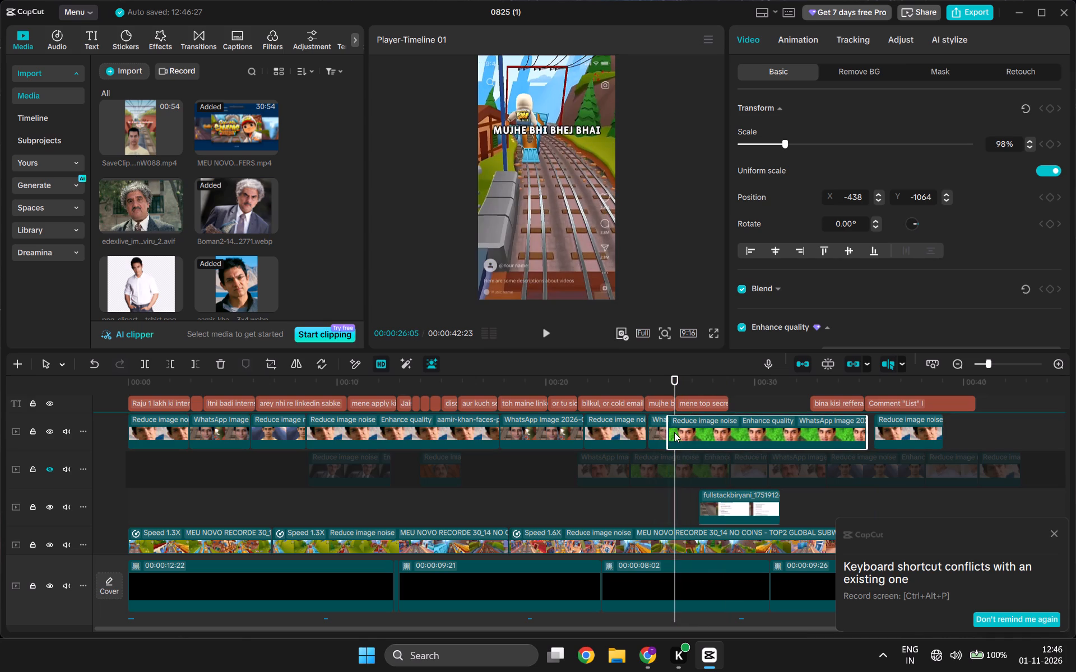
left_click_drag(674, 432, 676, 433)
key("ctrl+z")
Extend the start of the green-background character clip slightly to close the remaining gap after the trimmed WhatsApp Image clip.
left_click_drag(674, 439, 669, 439)
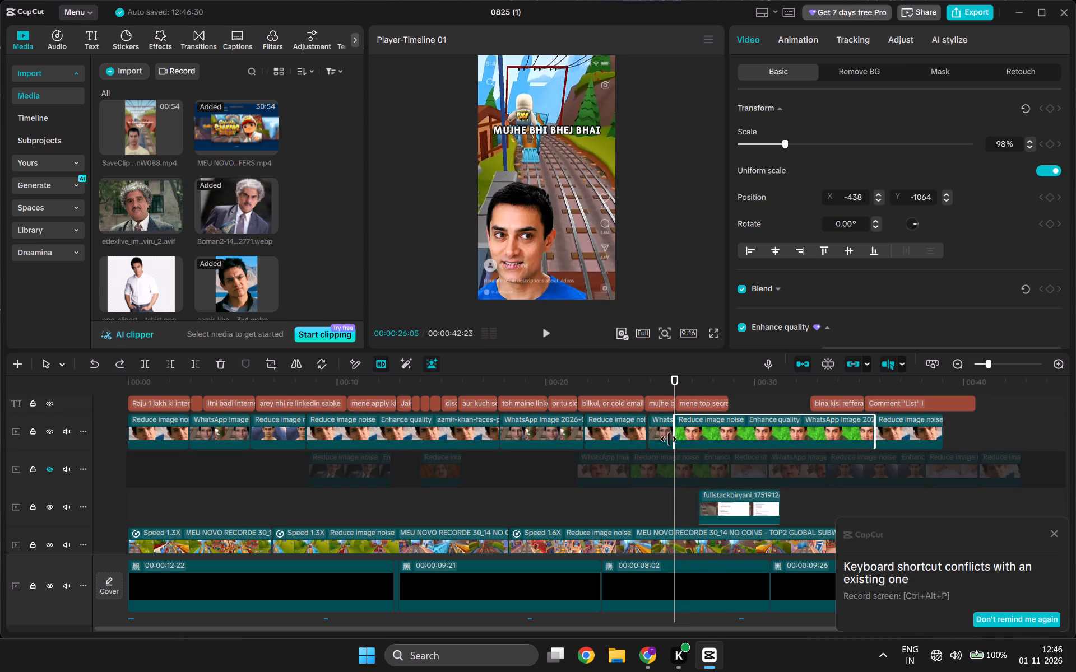
left_click_drag(669, 439, 660, 439)
Play back from about 25 seconds towards the end to check the timing of the shifted character clips.
left_click_drag(666, 381, 660, 381)
key("space")
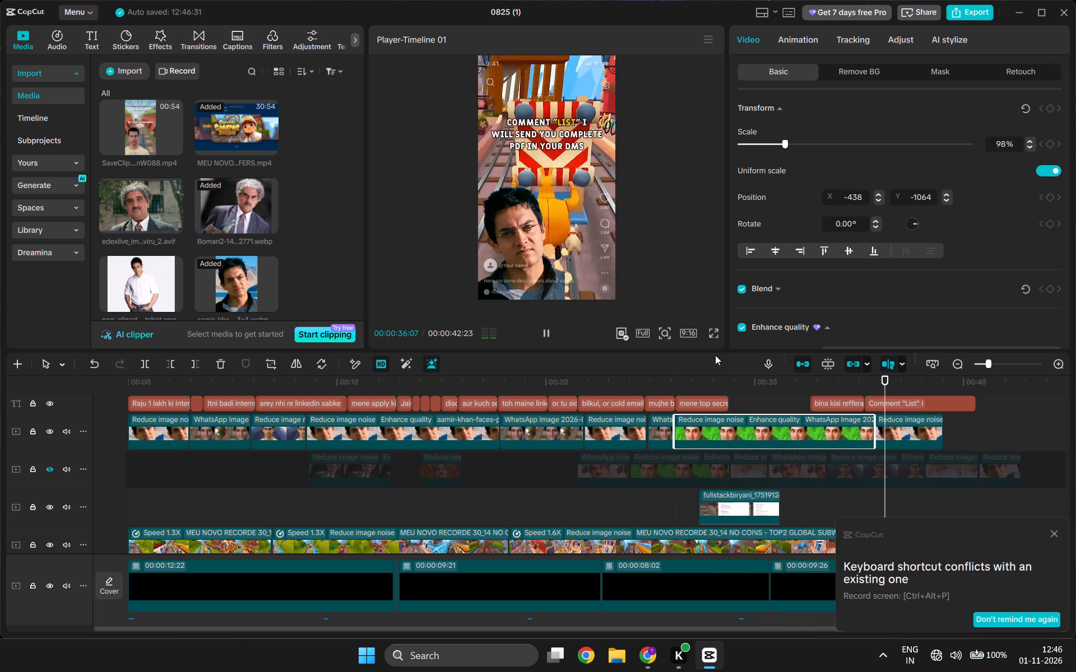
scroll(1036, 449, "down", 17)
Dismiss the keyboard shortcut conflict notification.
double_click(1055, 529)
left_click(1048, 538)
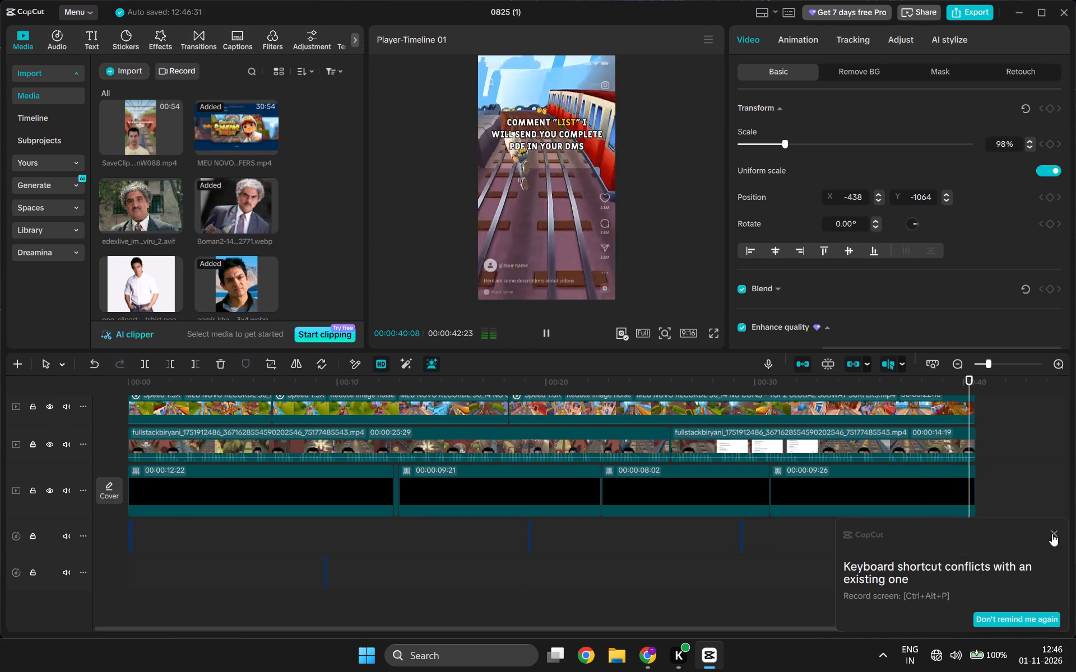
left_click(1052, 534)
Move the DING sound effect earlier so it starts at about 37 seconds, within the "Comment List" caption.
key("space")
left_click_drag(961, 562, 955, 562)
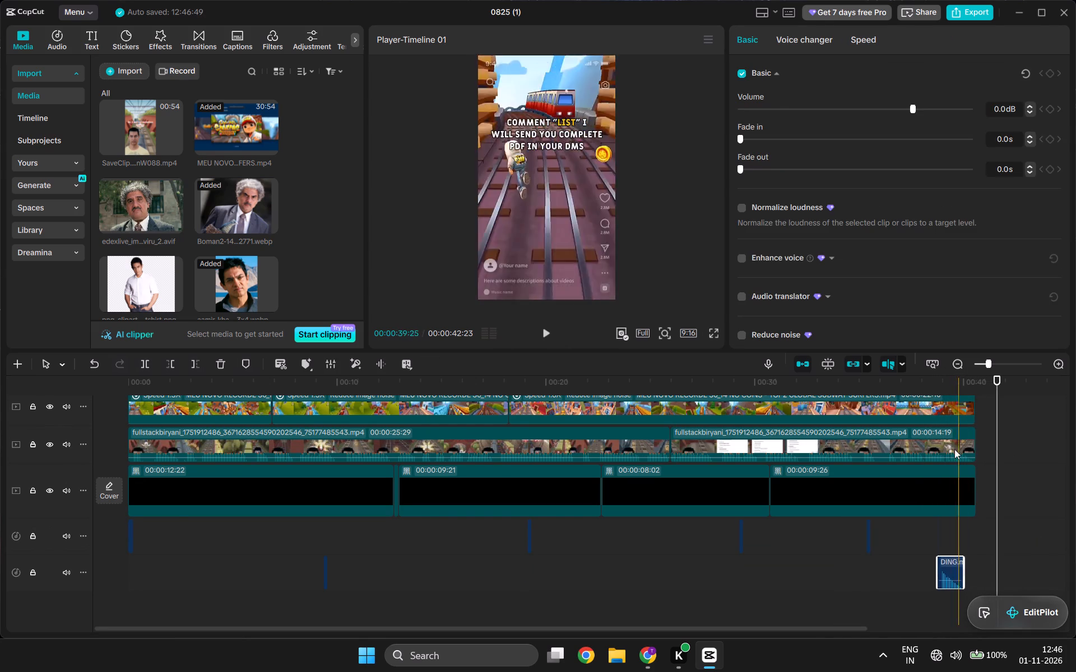
left_click_drag(943, 385, 901, 386)
key("space")
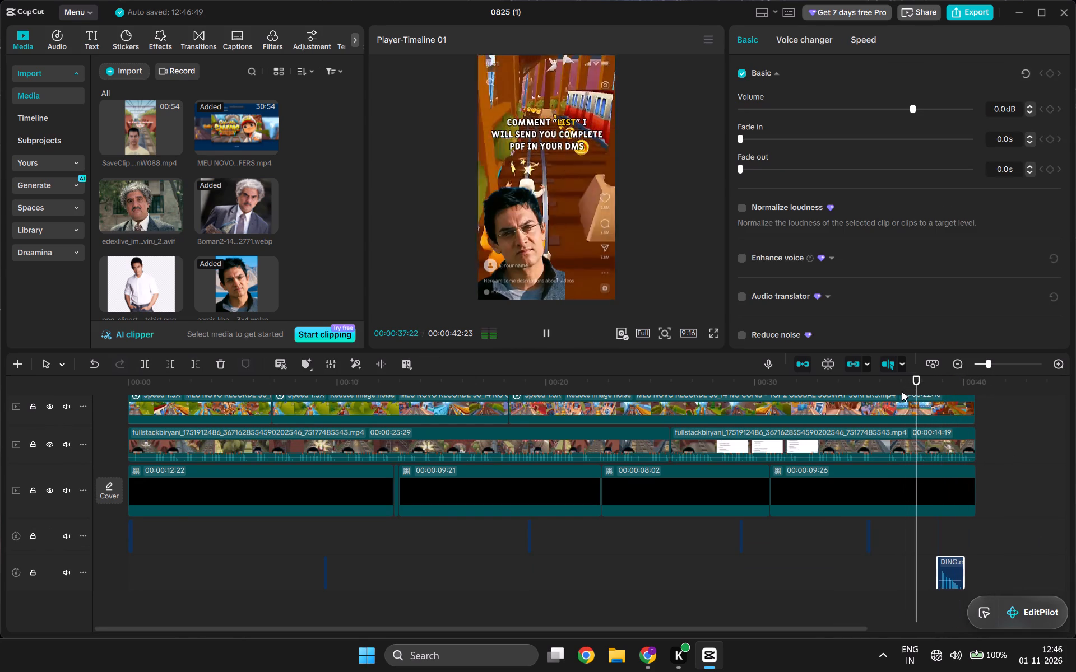
key("space")
left_click_drag(922, 381, 863, 387)
key("space")
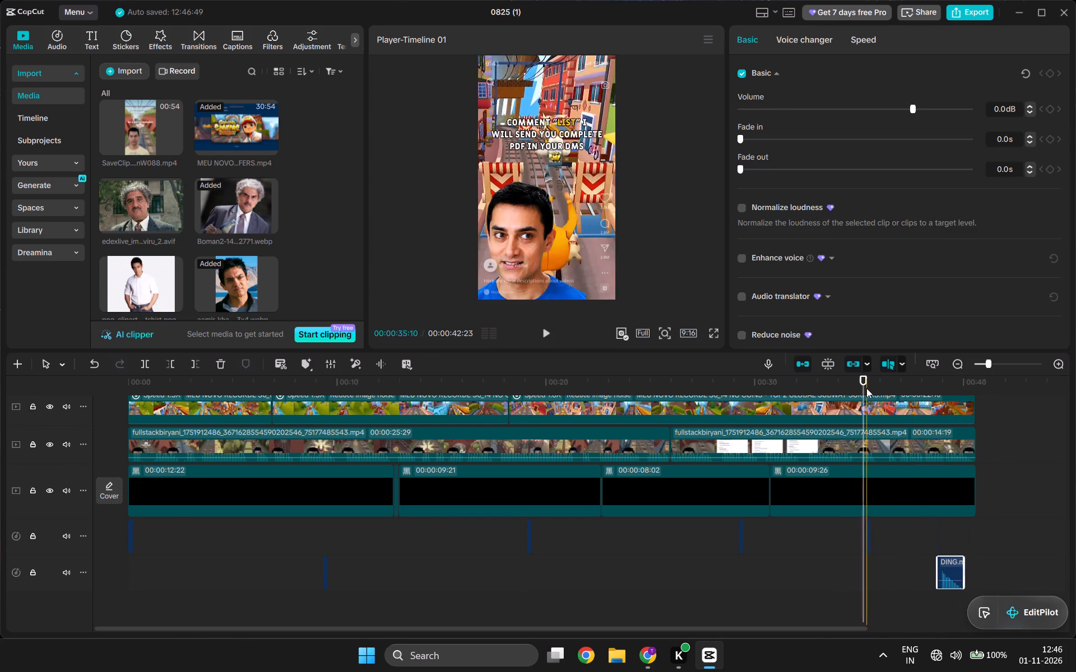
key("space")
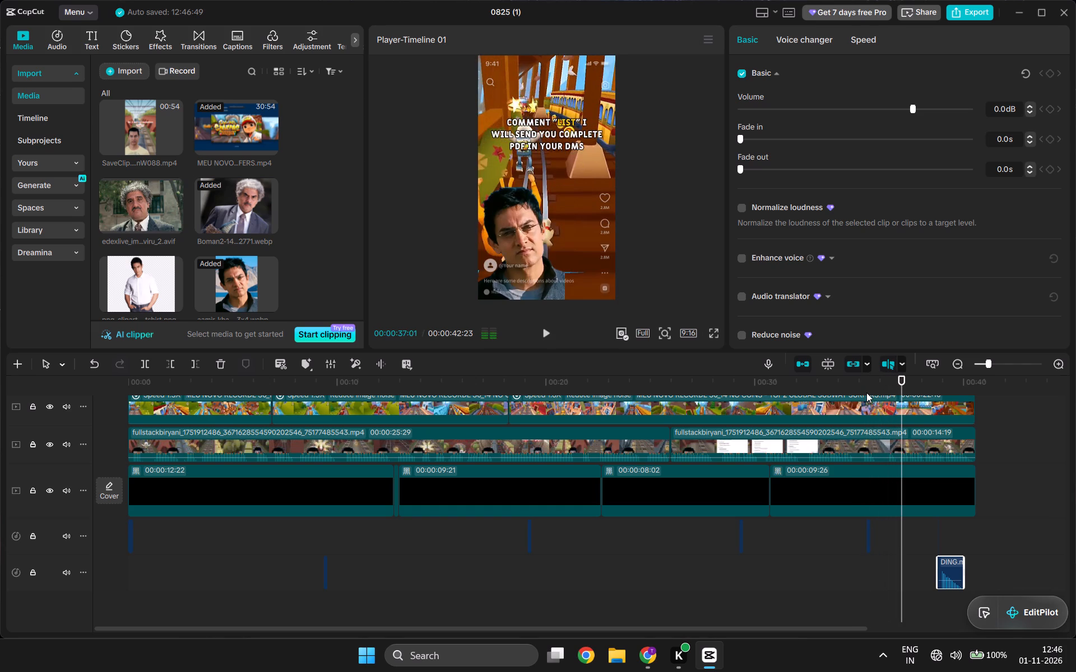
left_click_drag(949, 557, 920, 557)
left_click(544, 332)
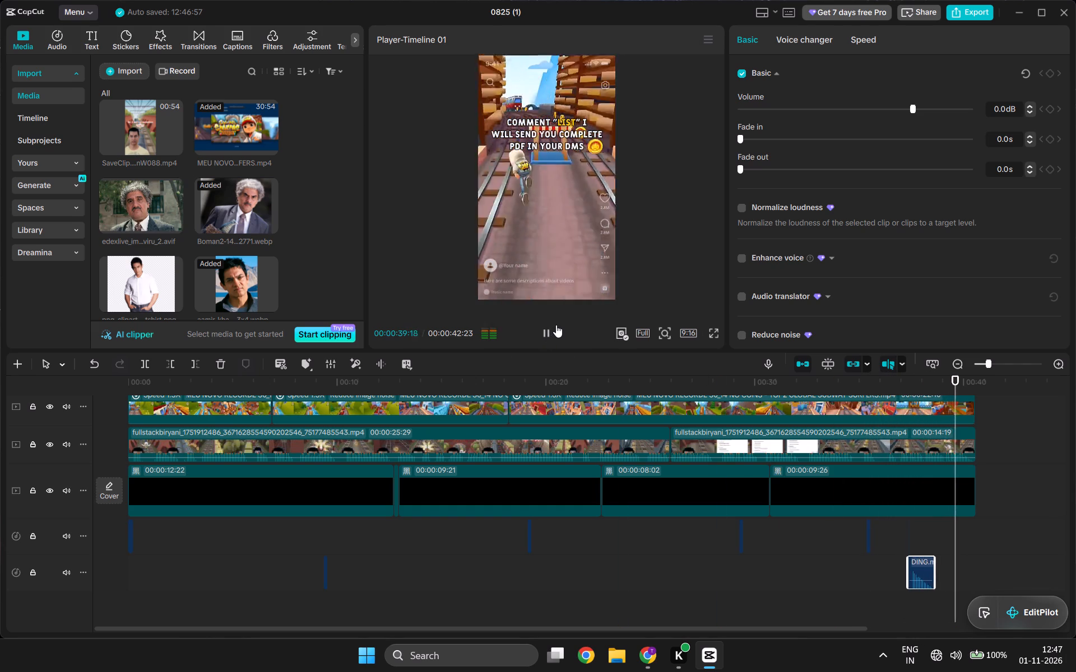
Extend the last character image clip so it ends together with the "Comment List" caption and the gameplay footage.
scroll(961, 460, "up", 7)
key("space")
left_click(938, 408)
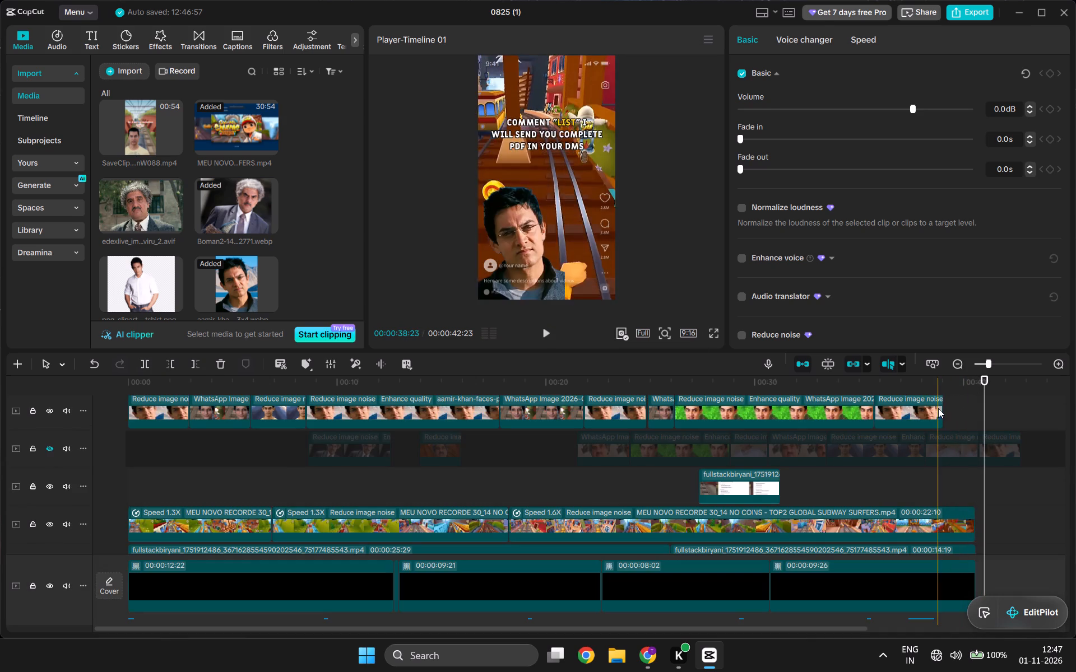
left_click_drag(945, 410, 974, 414)
left_click_drag(971, 381, 976, 386)
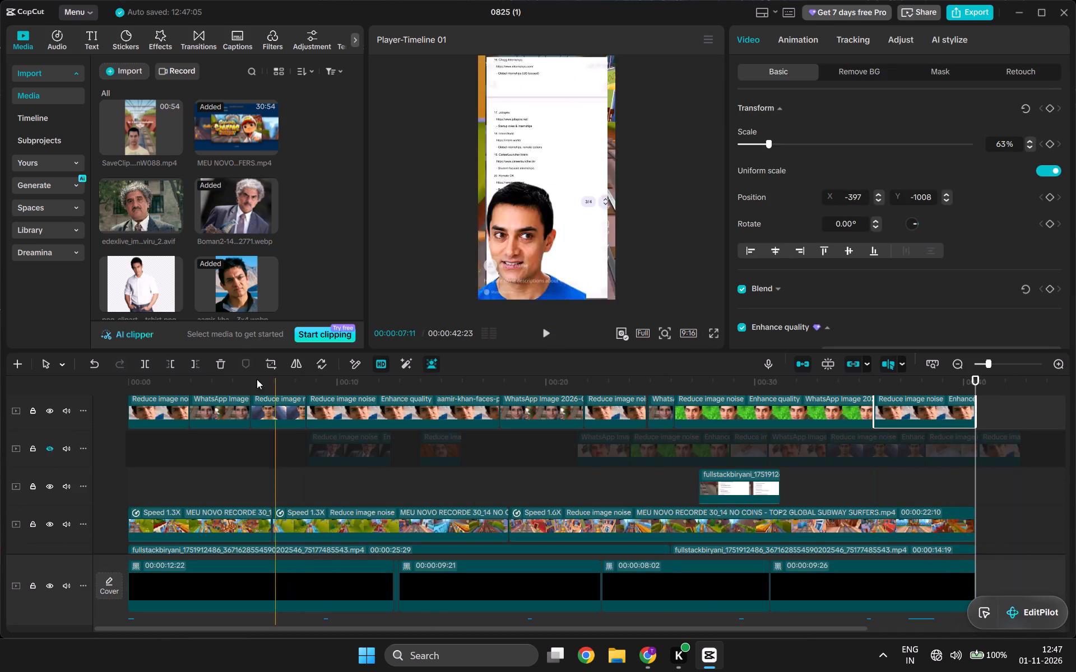
left_click(198, 361)
scroll(927, 477, "down", 6)
scroll(927, 477, "up", 7)
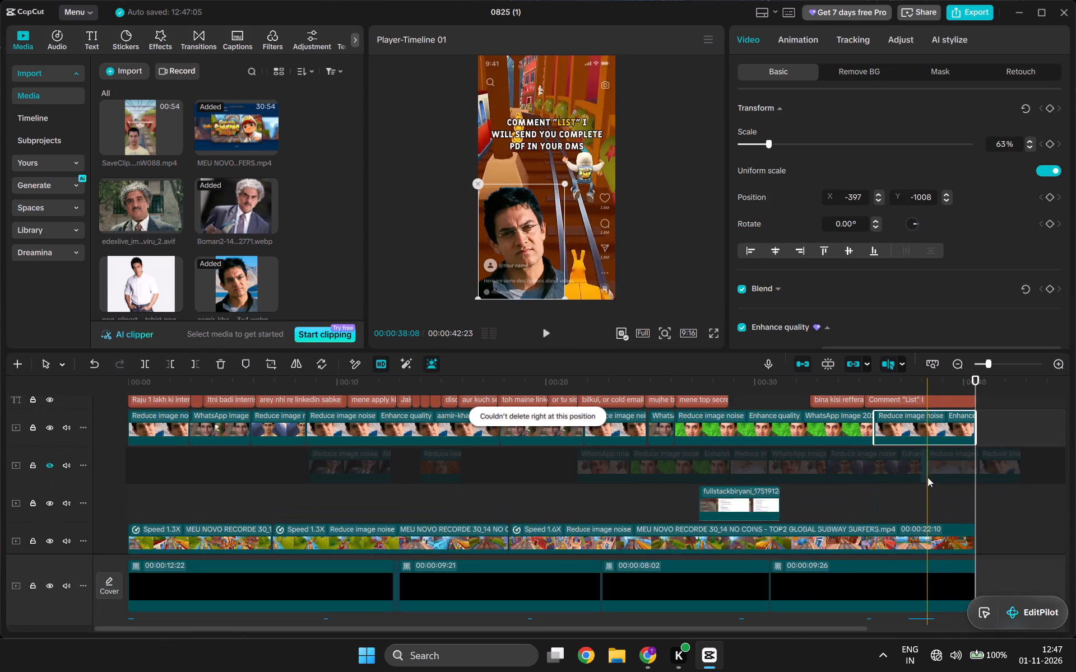
Replay the section from about 25 to 29 seconds and move the website-list overlay clip slightly later, starting at about 27:20.
scroll(975, 470, "up", 4)
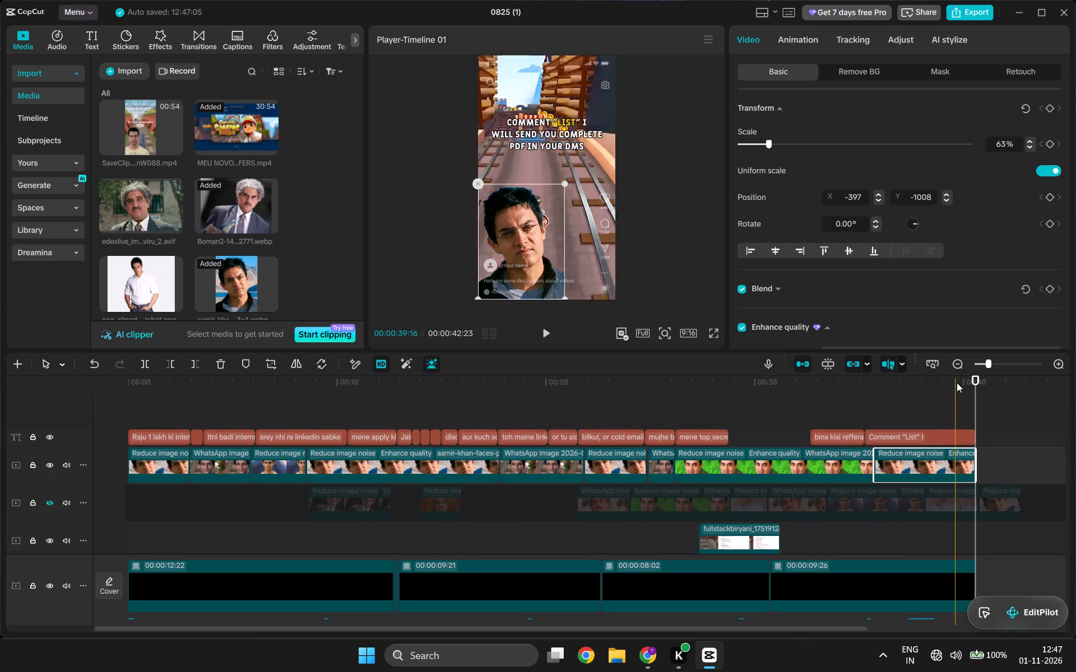
left_click_drag(964, 384, 663, 413)
key("space")
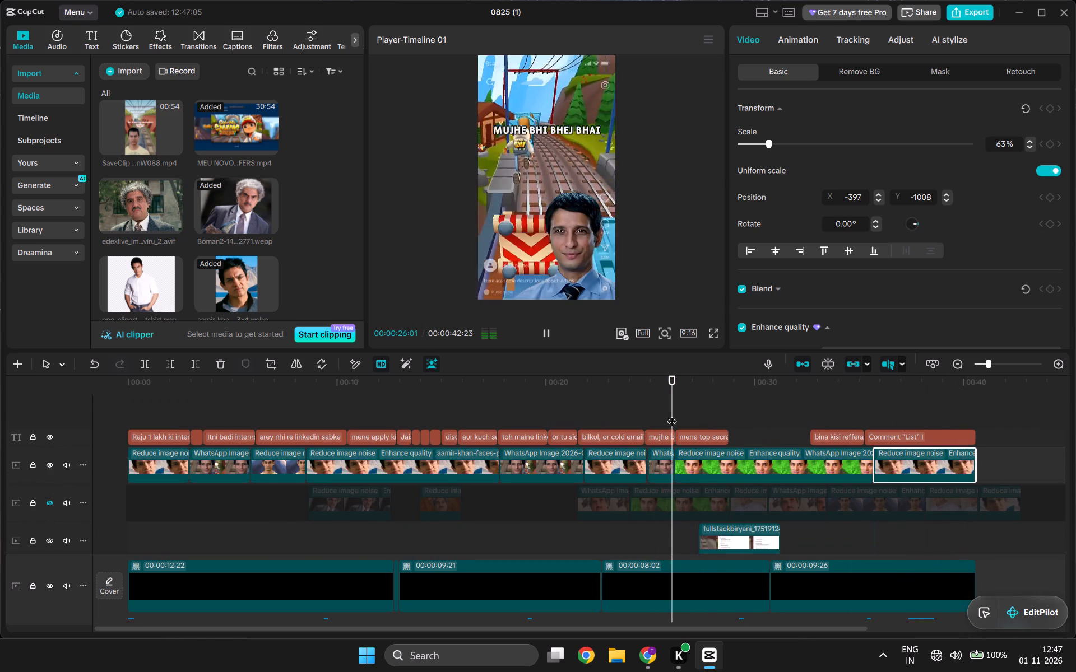
key("space")
left_click_drag(675, 388, 640, 388)
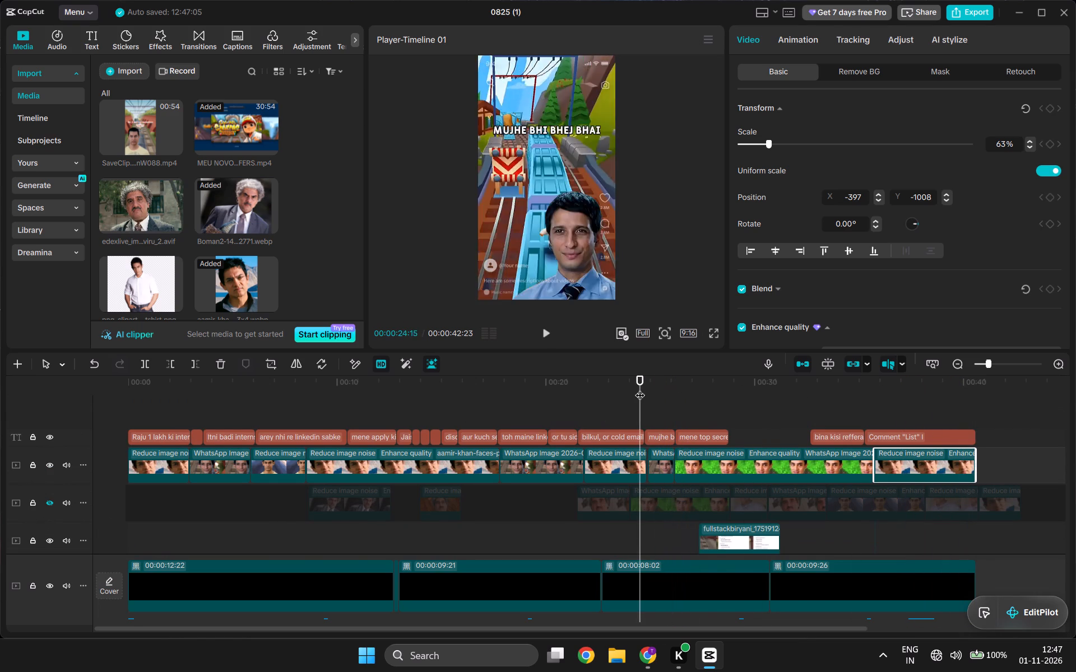
key("space")
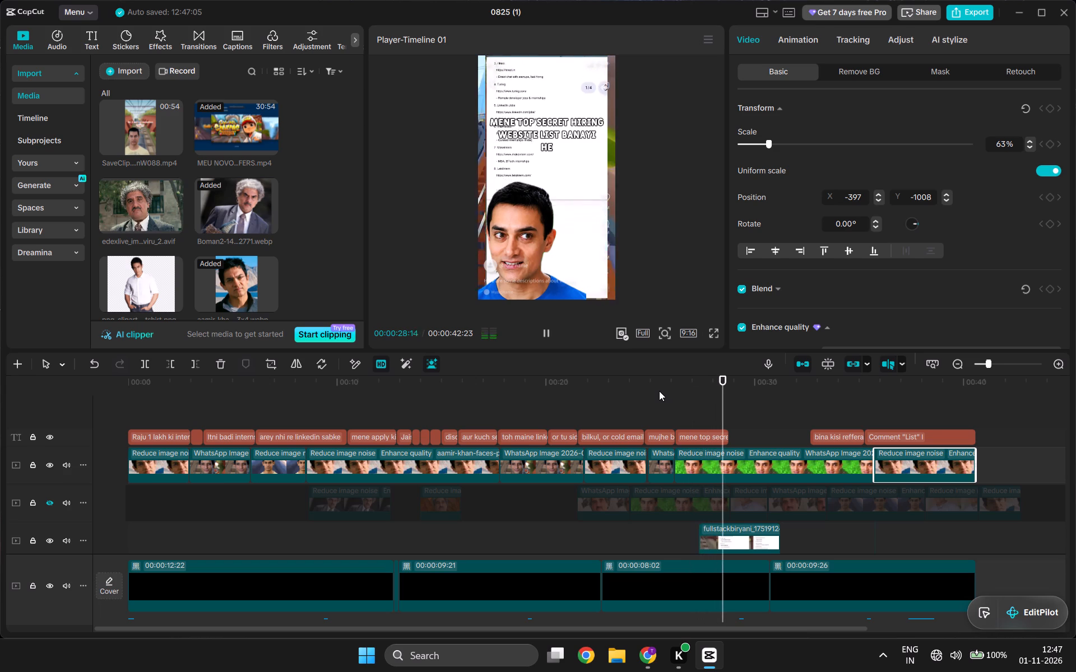
key("space")
scroll(735, 503, "down", 3)
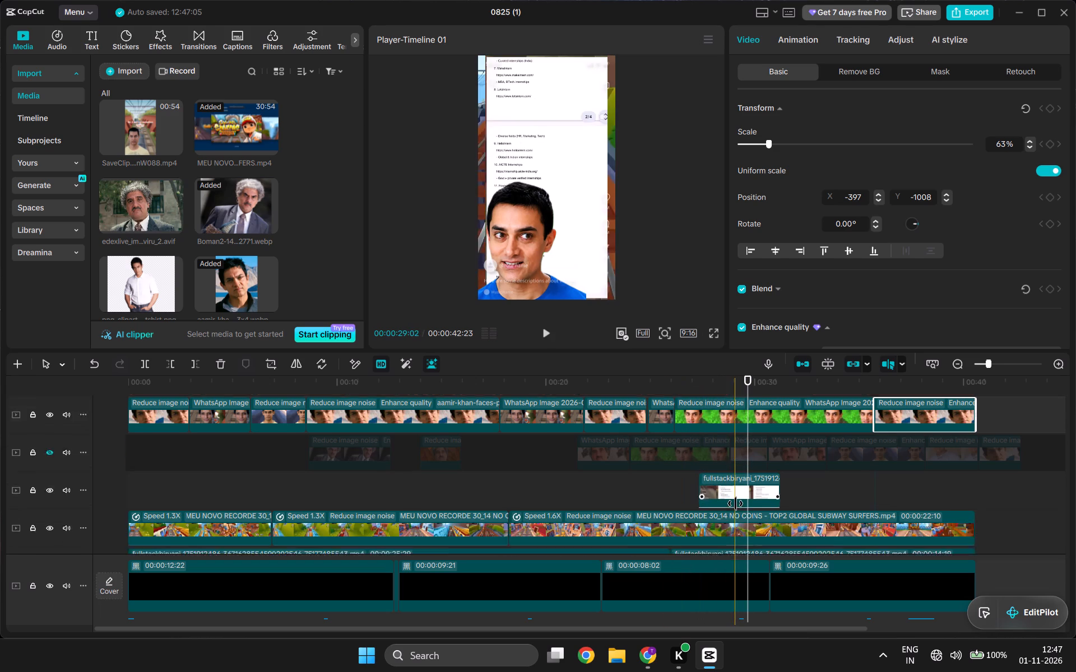
scroll(735, 503, "down", 1)
left_click_drag(736, 471, 746, 473)
Play back and scrub the section from about 26 to 29 seconds to check when the website list appears.
left_click_drag(706, 385, 675, 386)
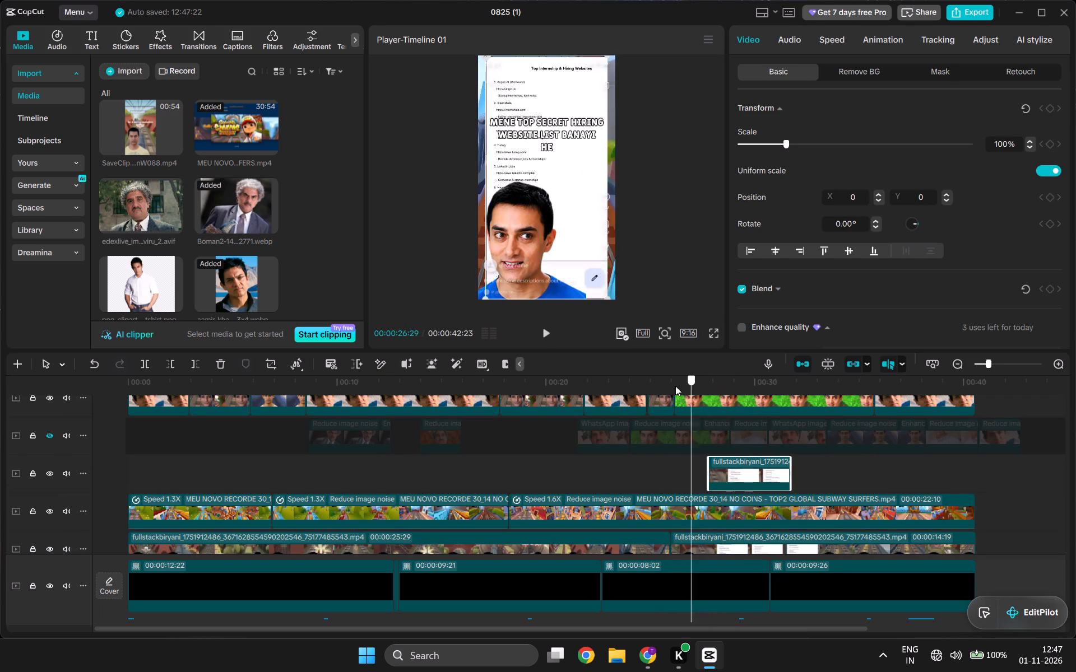
left_click_drag(675, 386, 669, 386)
key("space")
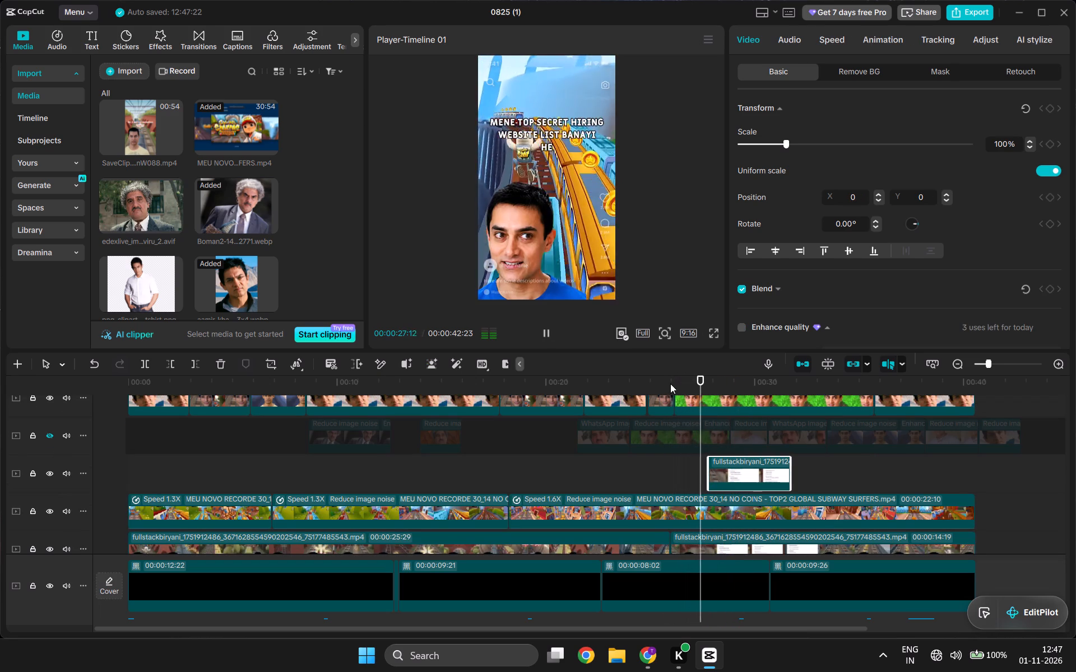
key("space")
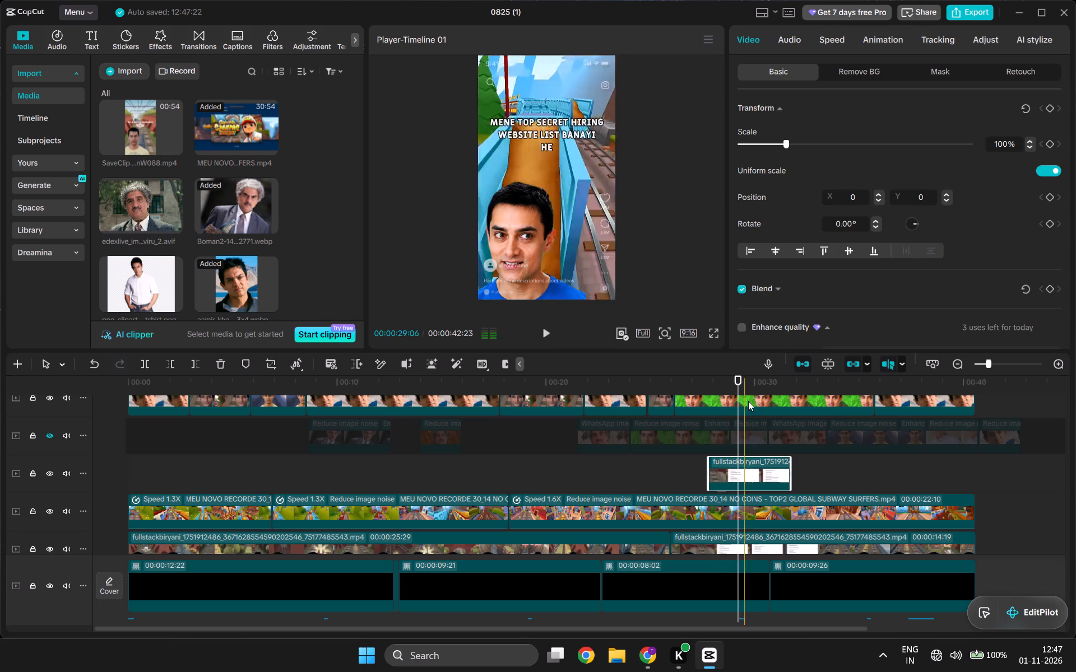
scroll(730, 390, "down", 2)
scroll(731, 407, "up", 7)
left_click_drag(732, 384, 722, 382)
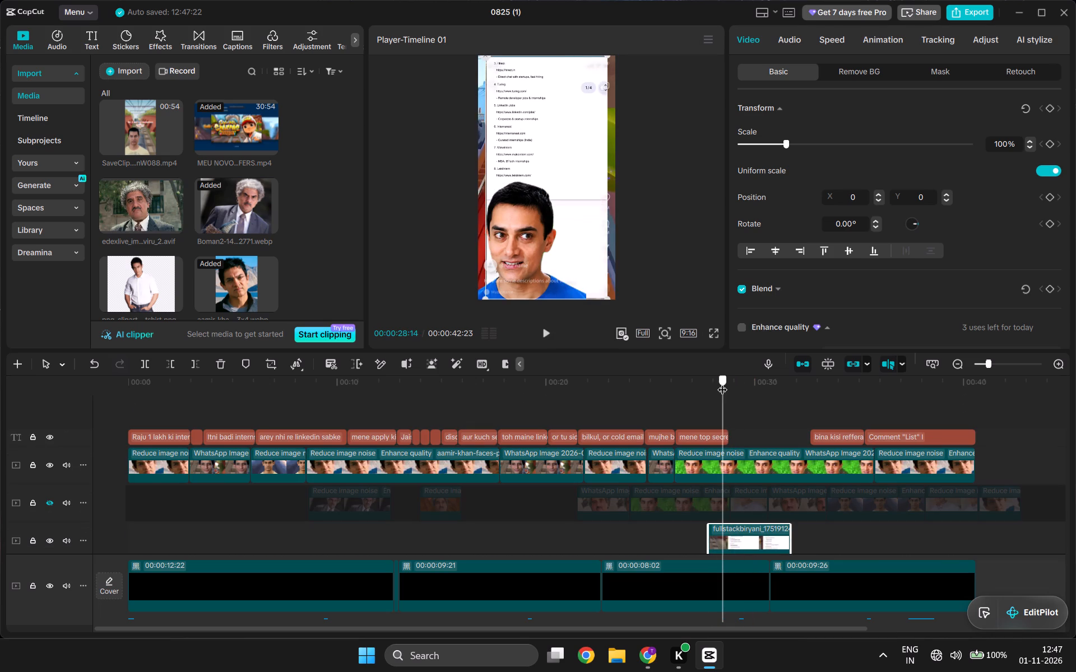
left_click_drag(722, 382, 674, 390)
left_click_drag(690, 393, 703, 392)
key("space")
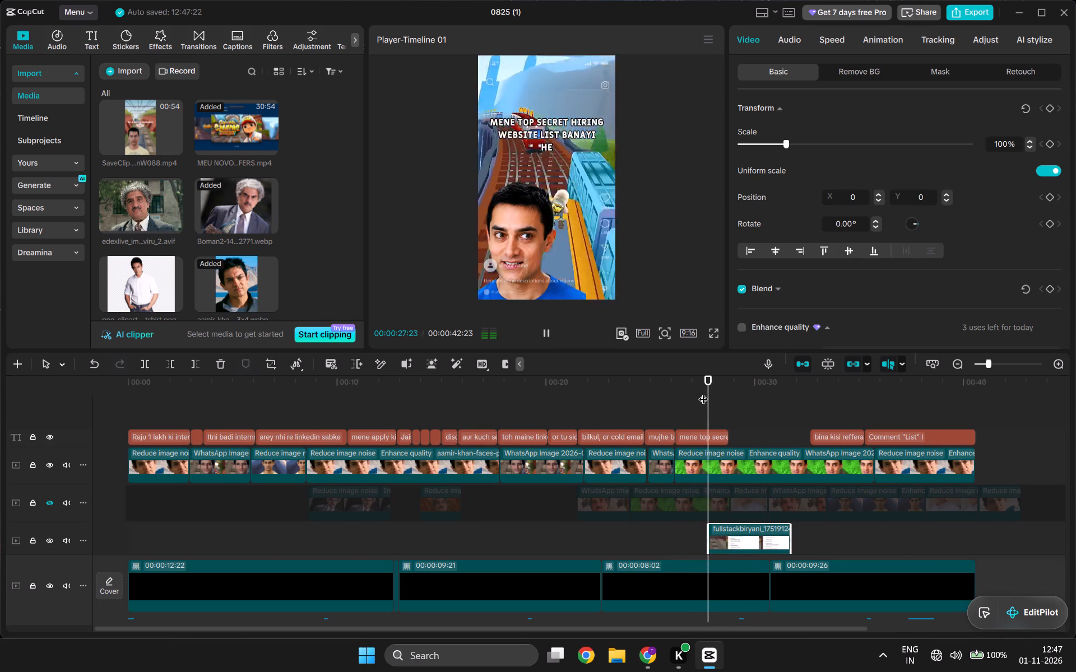
key("space")
scroll(722, 430, "down", 1)
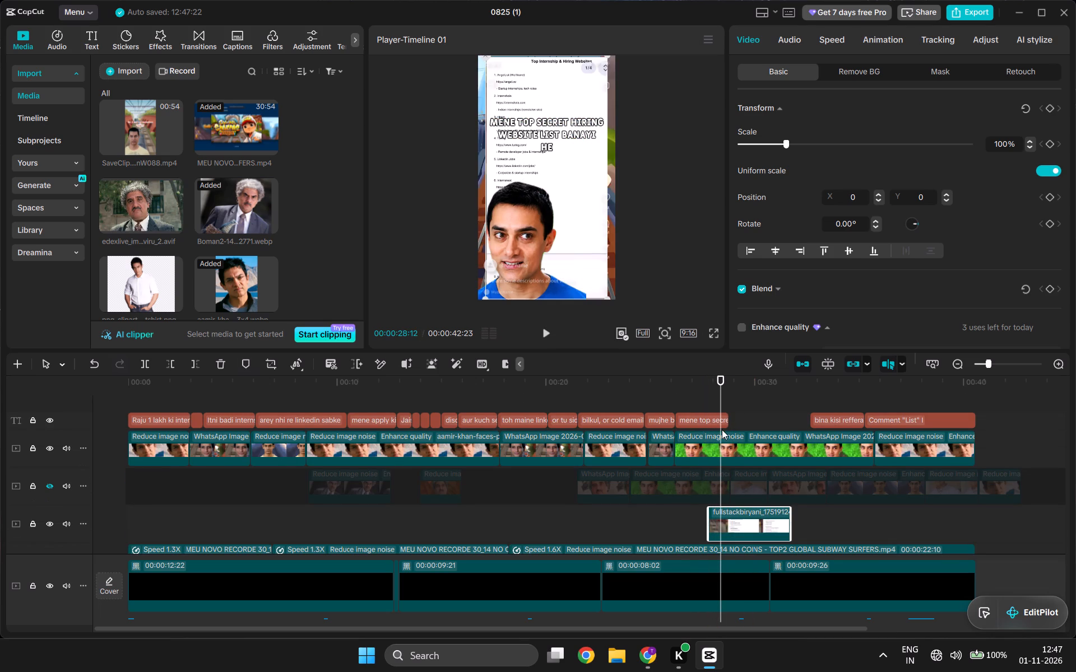
Move the website-list overlay clip slightly later so it starts at about 28 seconds.
left_click_drag(734, 522, 745, 522)
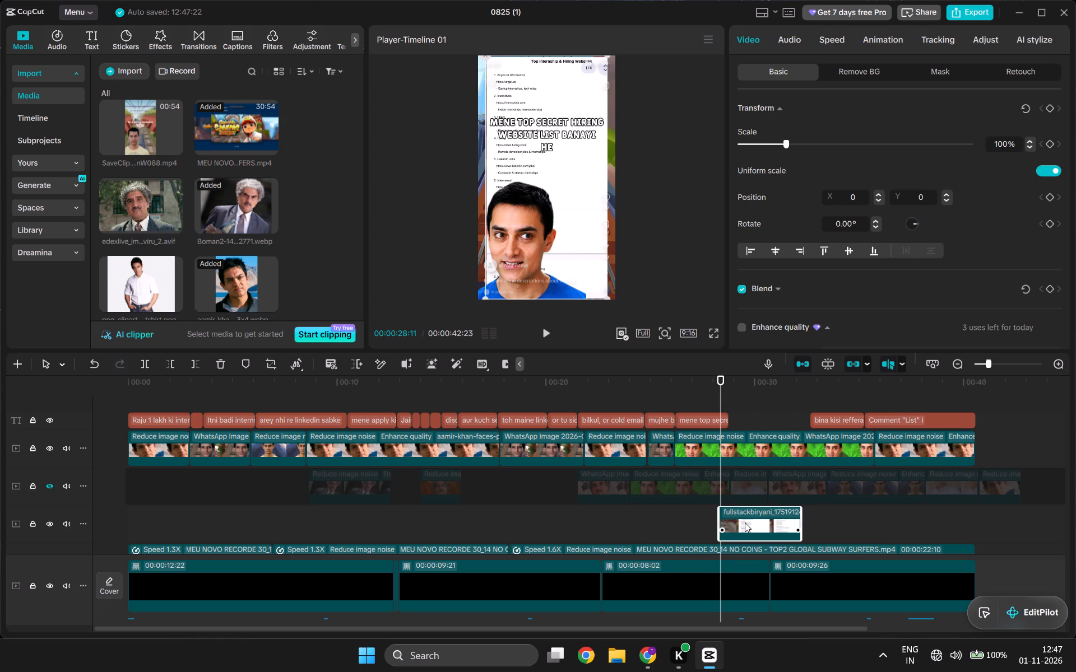
left_click_drag(745, 522, 745, 522)
Play back and scrub the section from about 26 to 32 seconds to check the website list's timing against the "mene top secret hiring" caption.
left_click(550, 333)
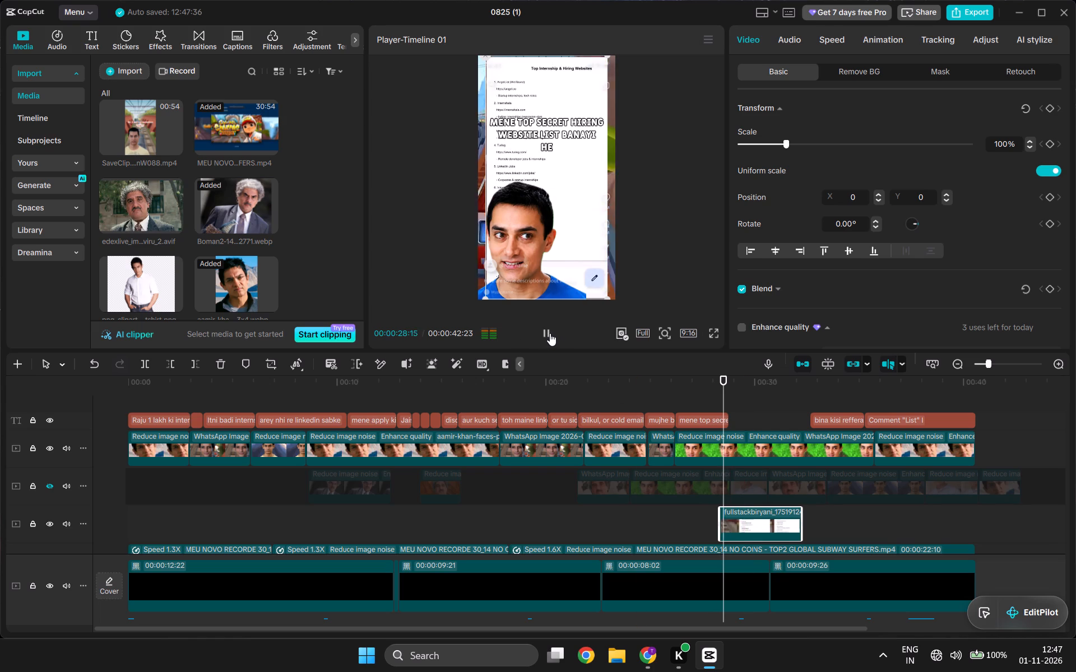
left_click(673, 381)
key("space")
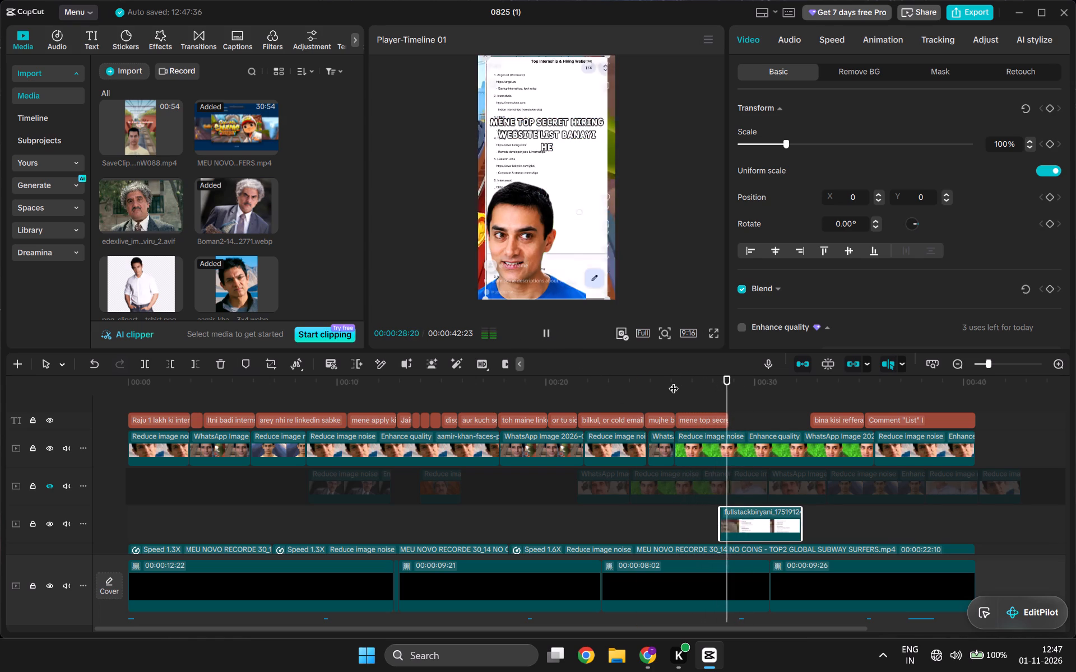
key("space")
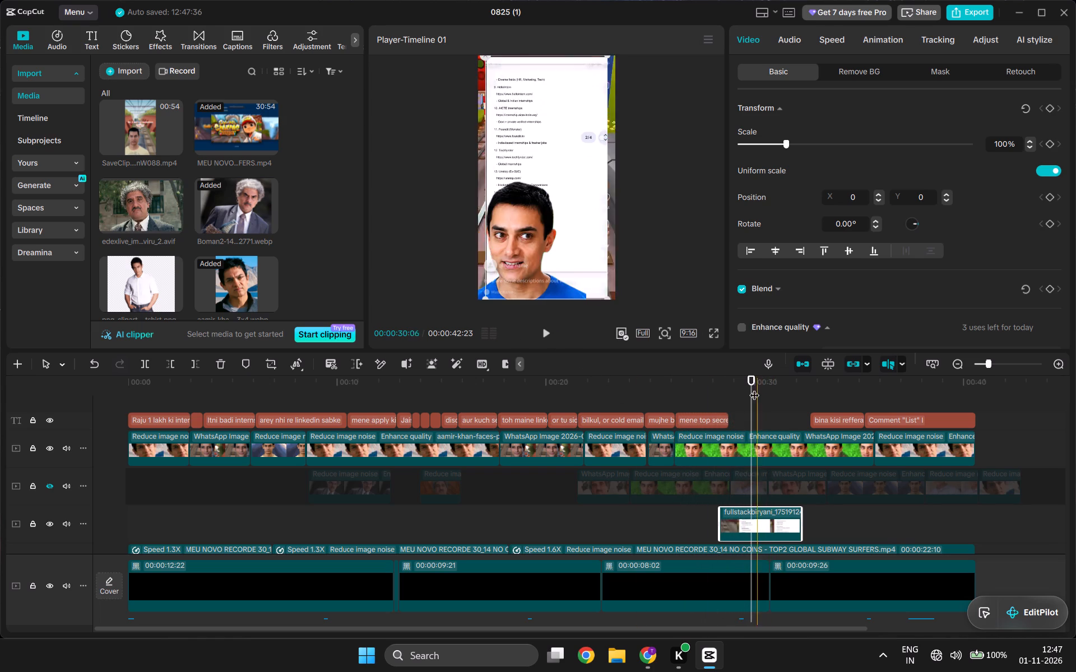
left_click_drag(745, 384, 720, 384)
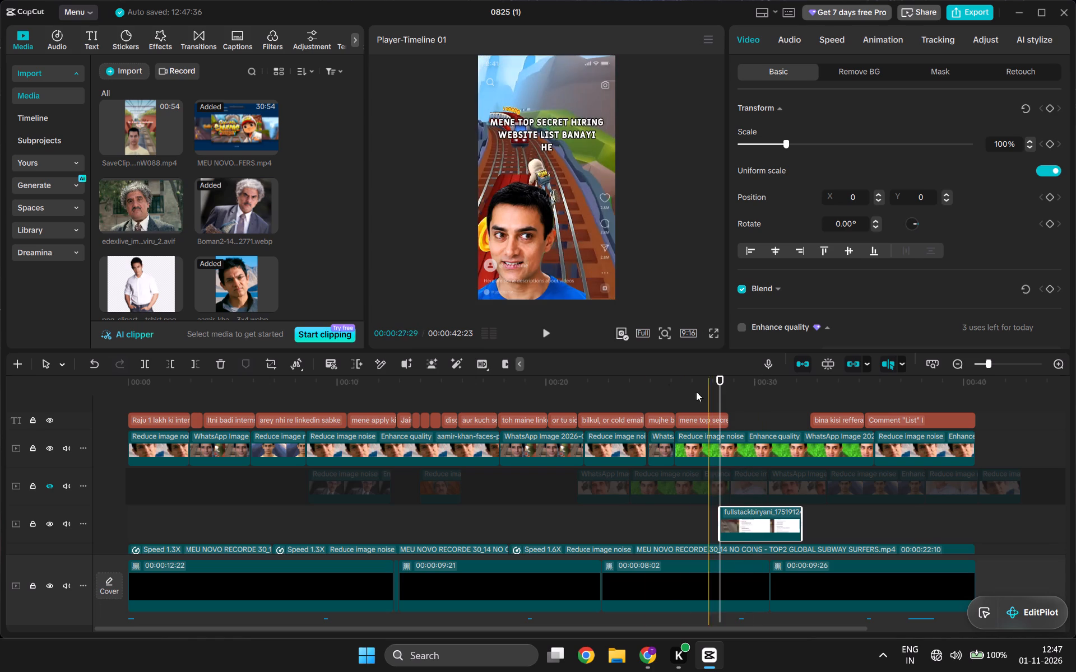
left_click(544, 335)
left_click(544, 335)
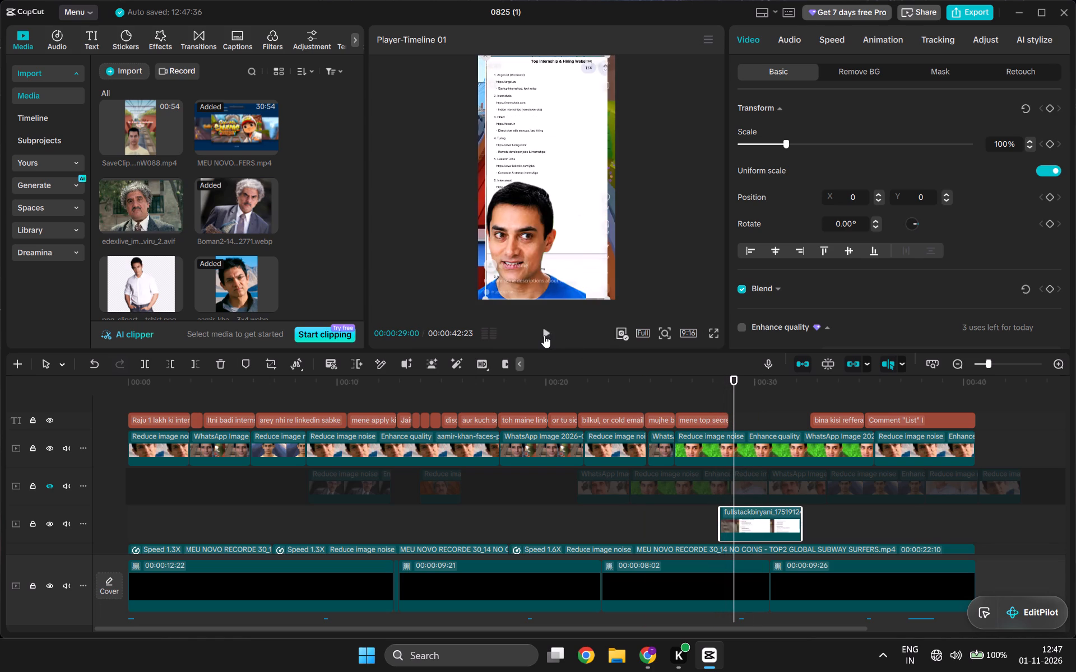
left_click(550, 337)
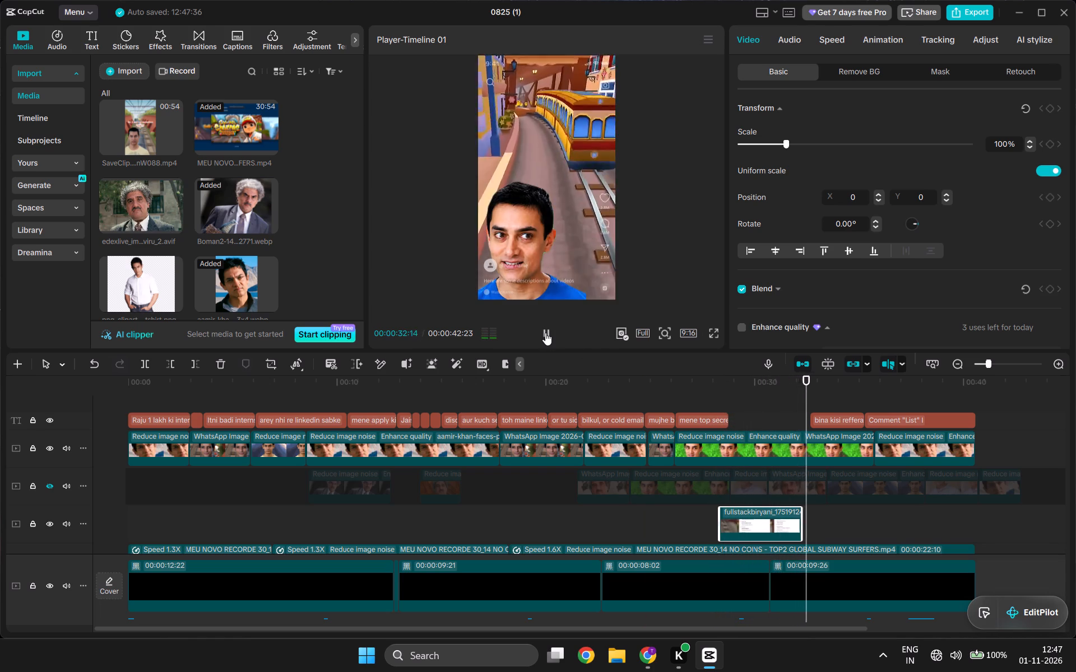
left_click(545, 333)
left_click_drag(711, 384, 722, 386)
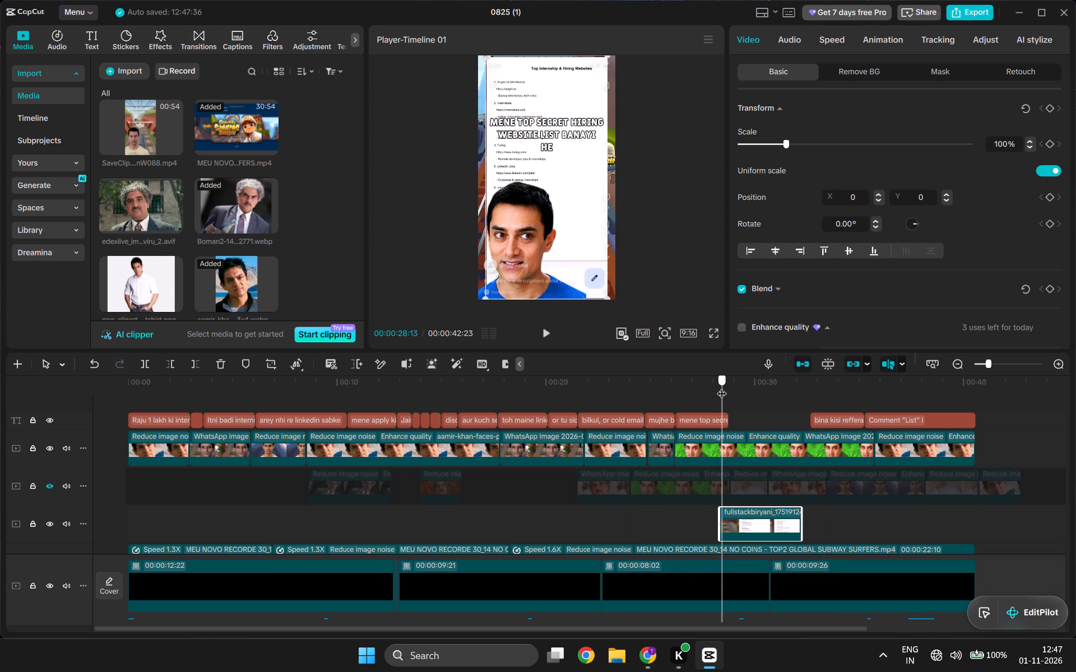
left_click_drag(722, 386, 673, 384)
key("space")
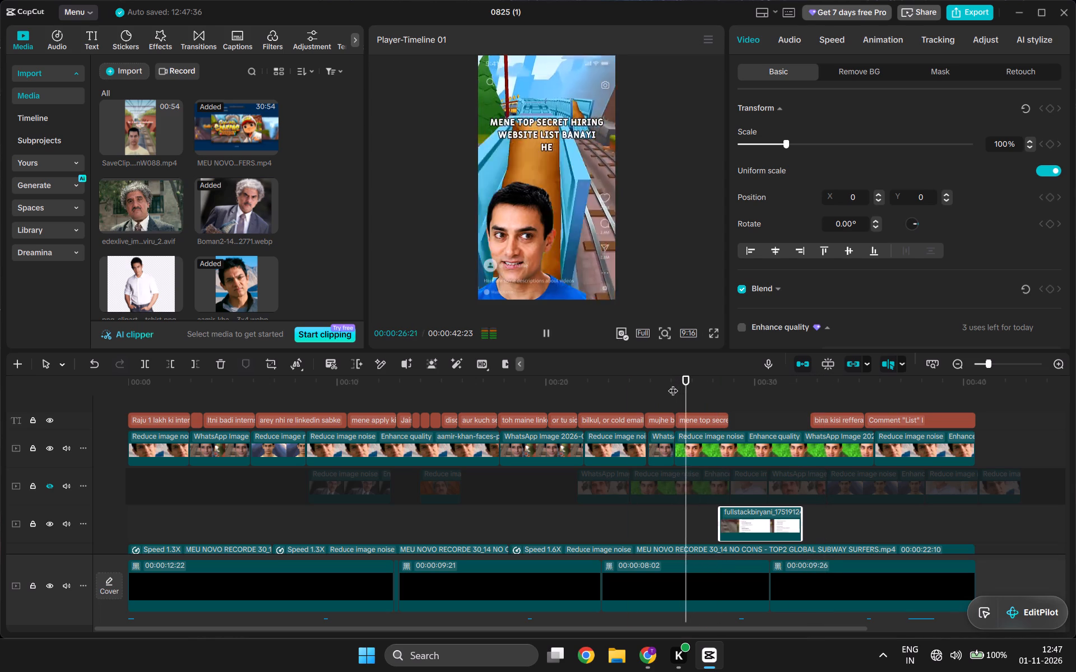
key("space")
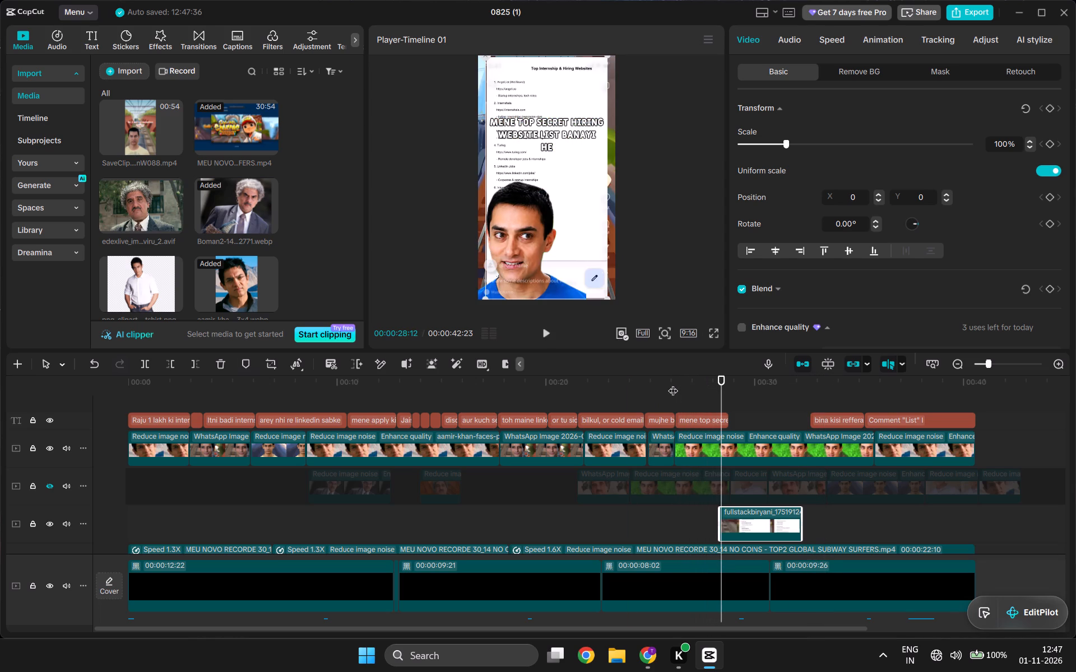
key("space")
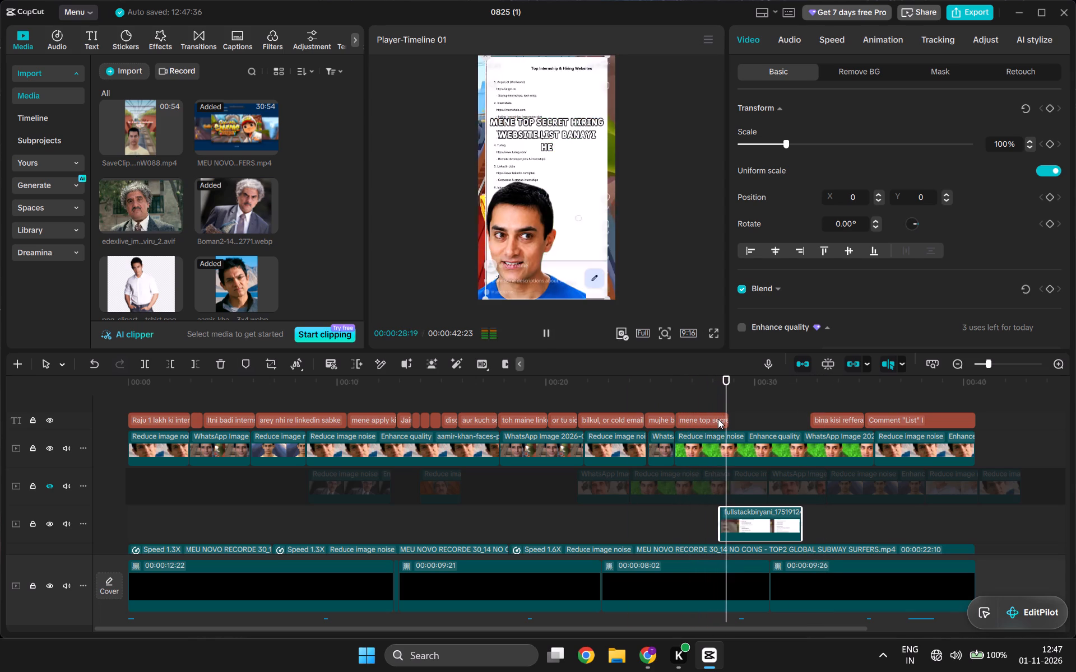
key("space")
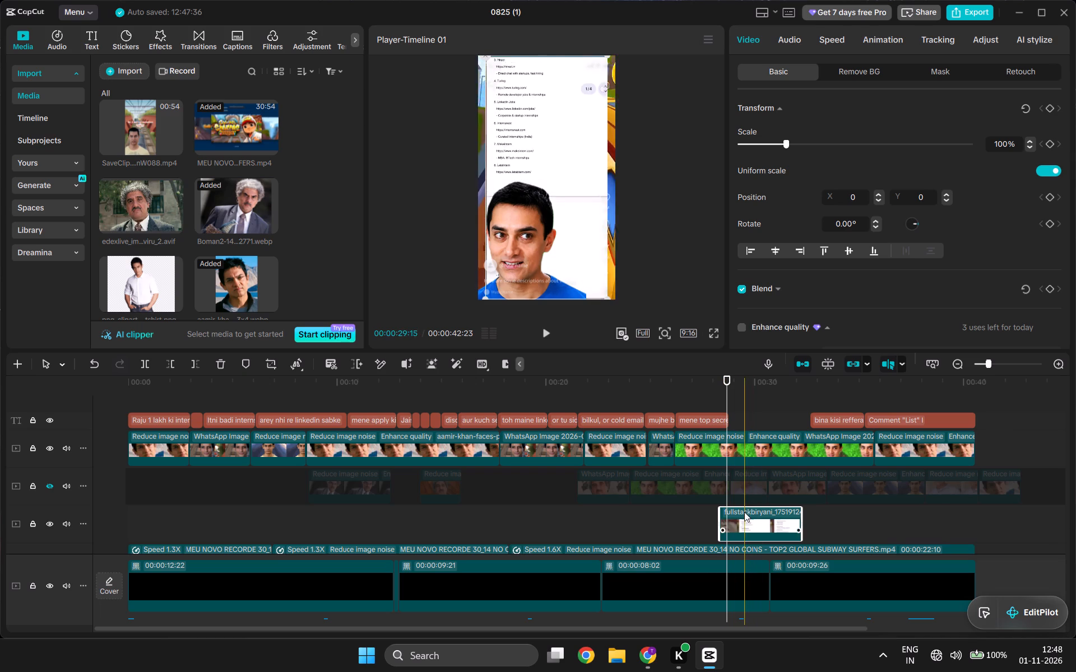
Trim the end of the "mene top secret hiring" caption to the website-list overlay's start at about 28 seconds, and replay from 26 seconds on.
left_click_drag(726, 375, 720, 376)
left_click(721, 414)
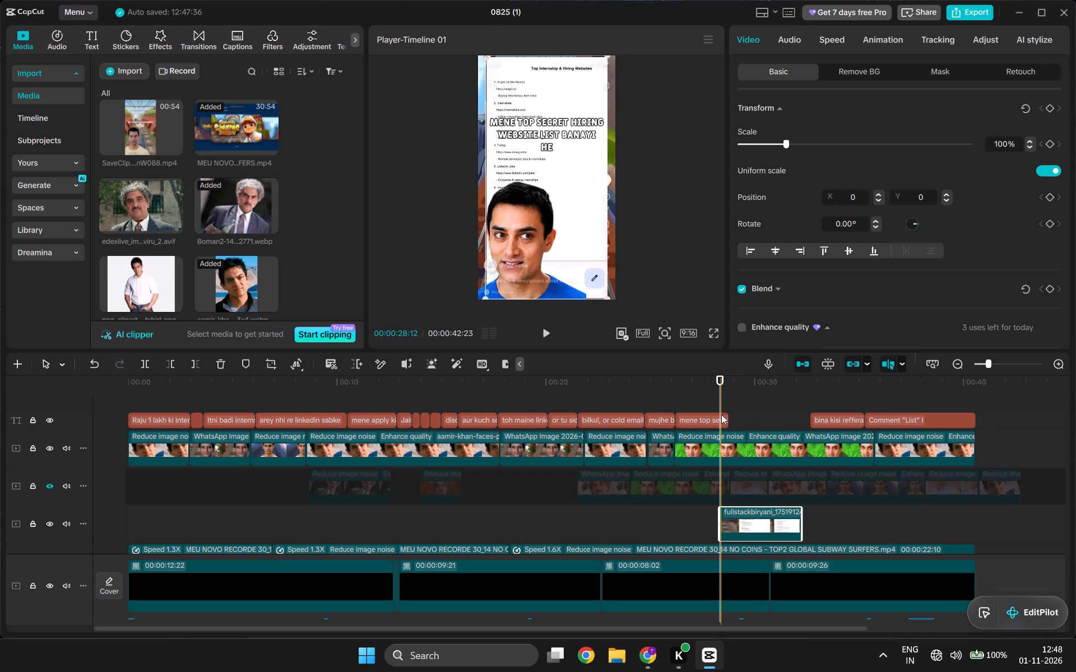
left_click(189, 362)
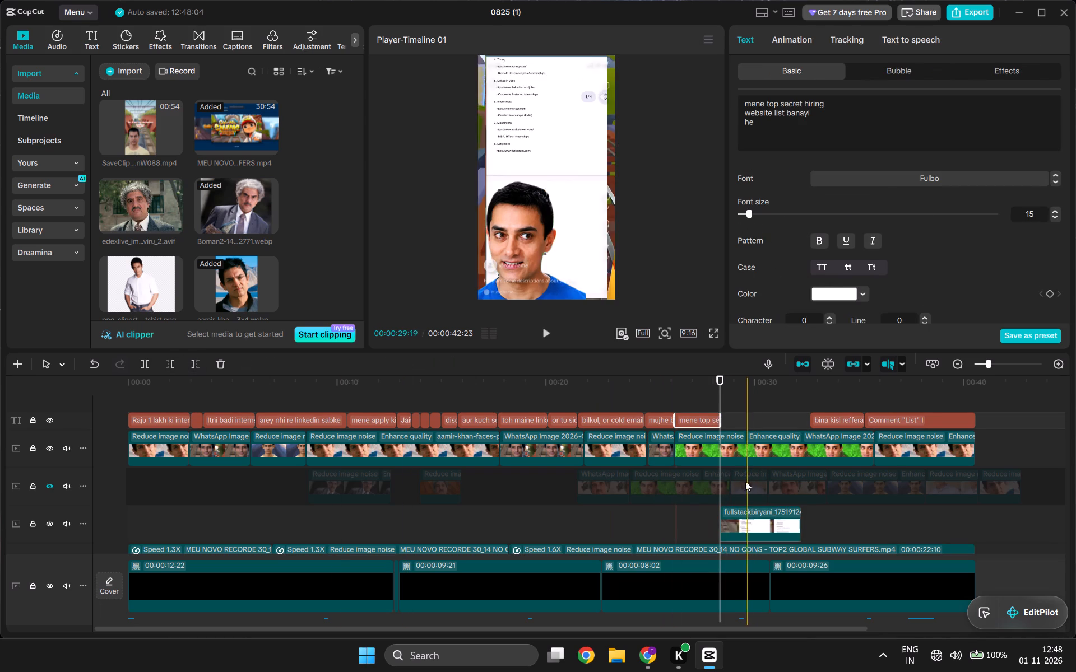
left_click_drag(690, 389, 683, 382)
key("space")
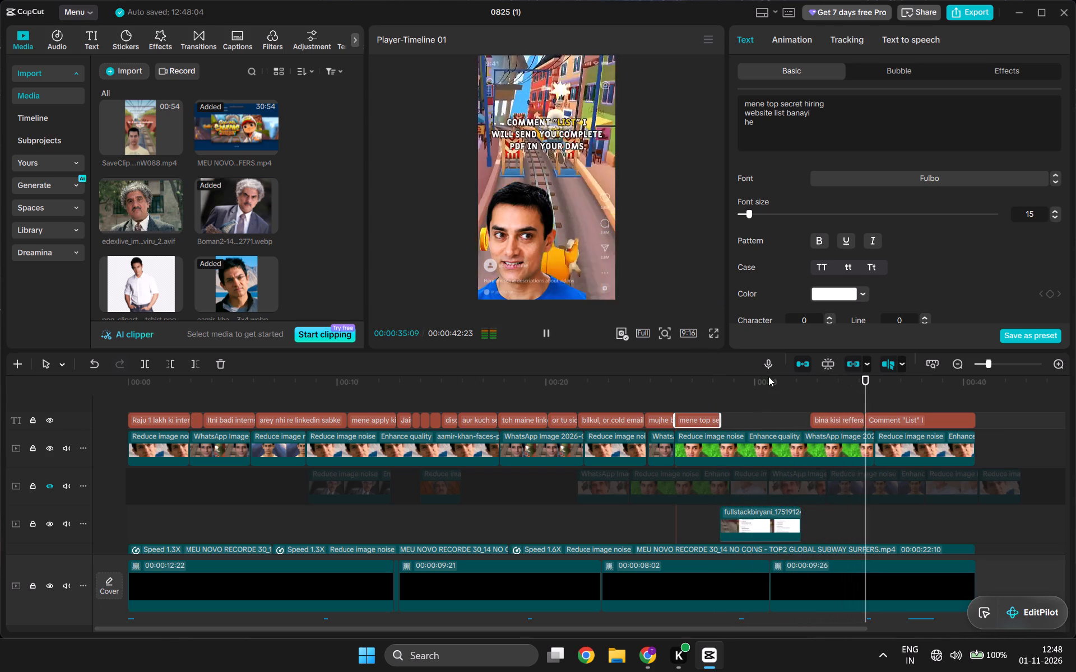
left_click(547, 333)
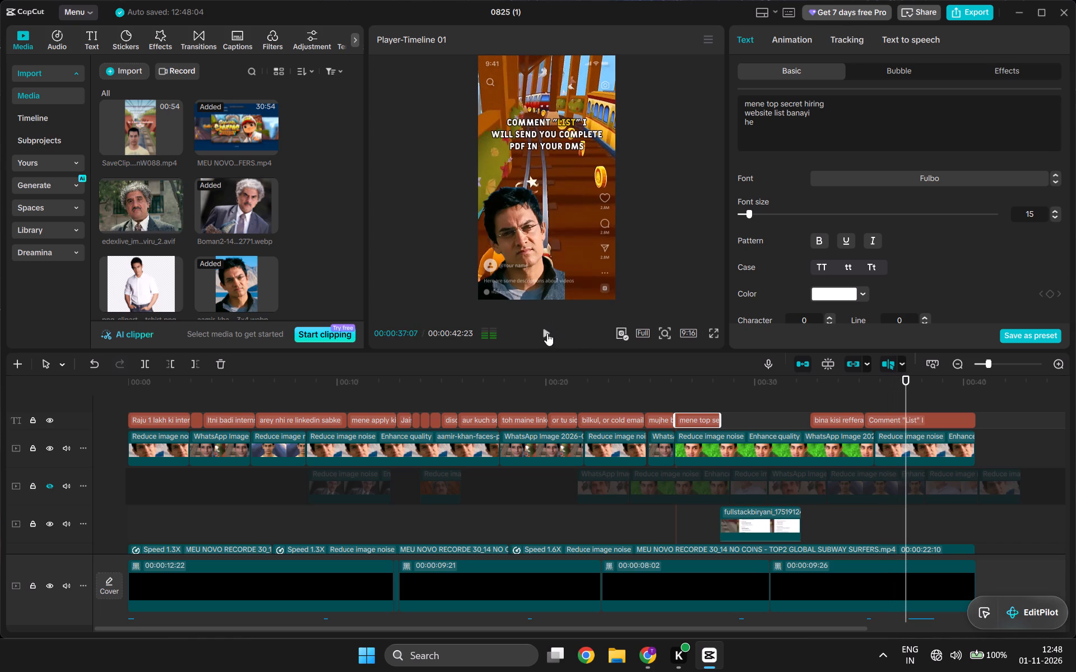
left_click_drag(667, 381, 587, 371)
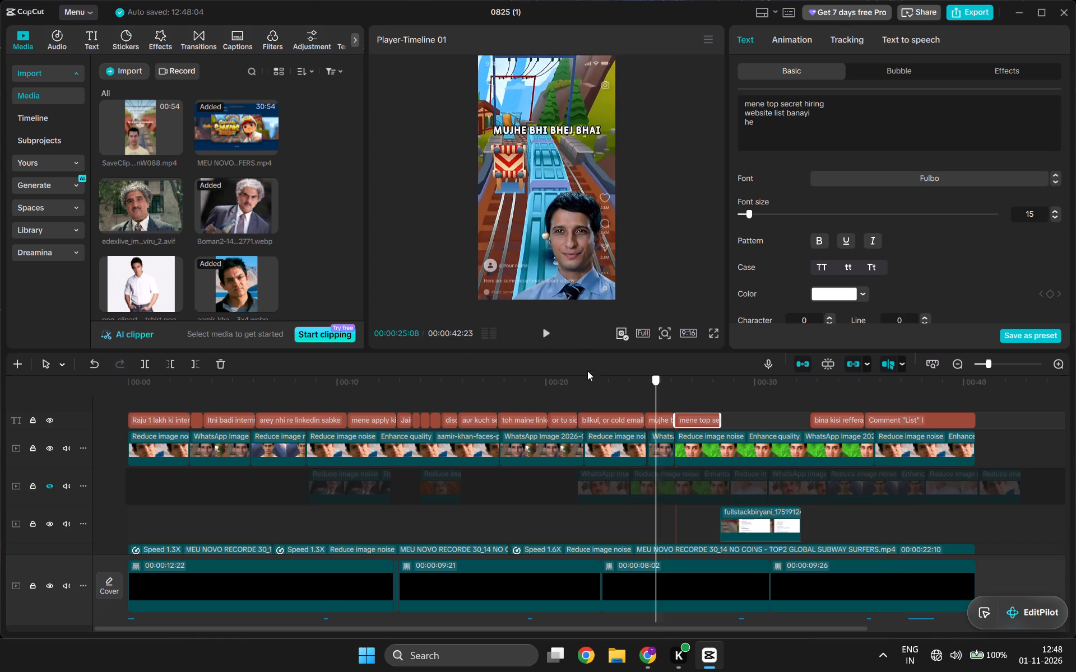
left_click_drag(587, 371, 0, 338)
Examine the audio and speed settings of the first reference video clip and play the timeline from the beginning to hear its voice.
scroll(287, 421, "down", 6)
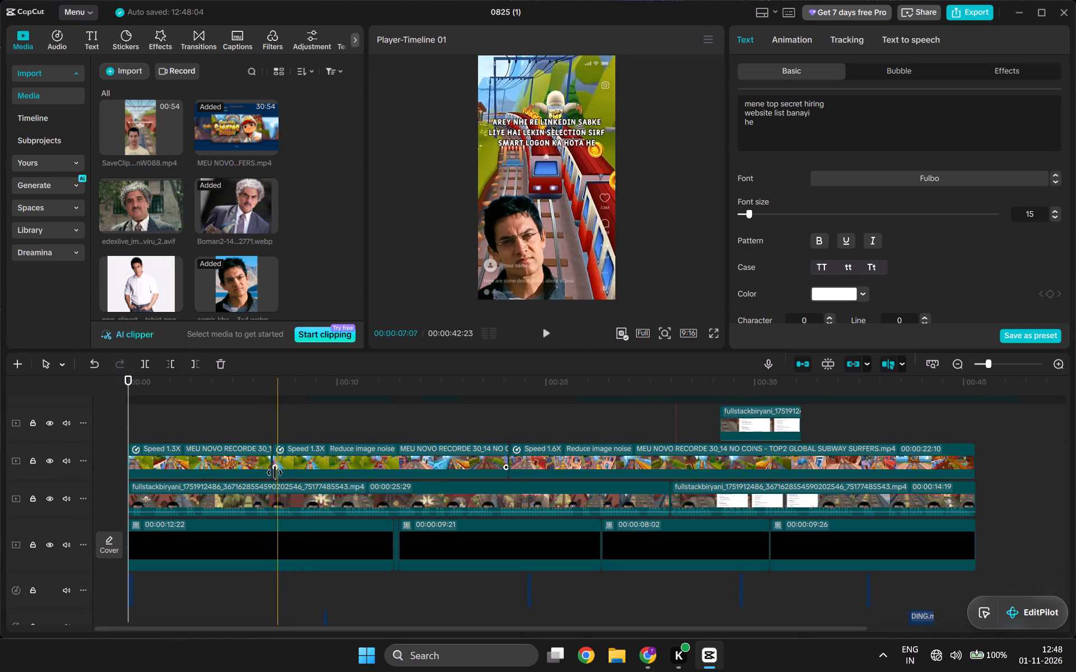
left_click(283, 497)
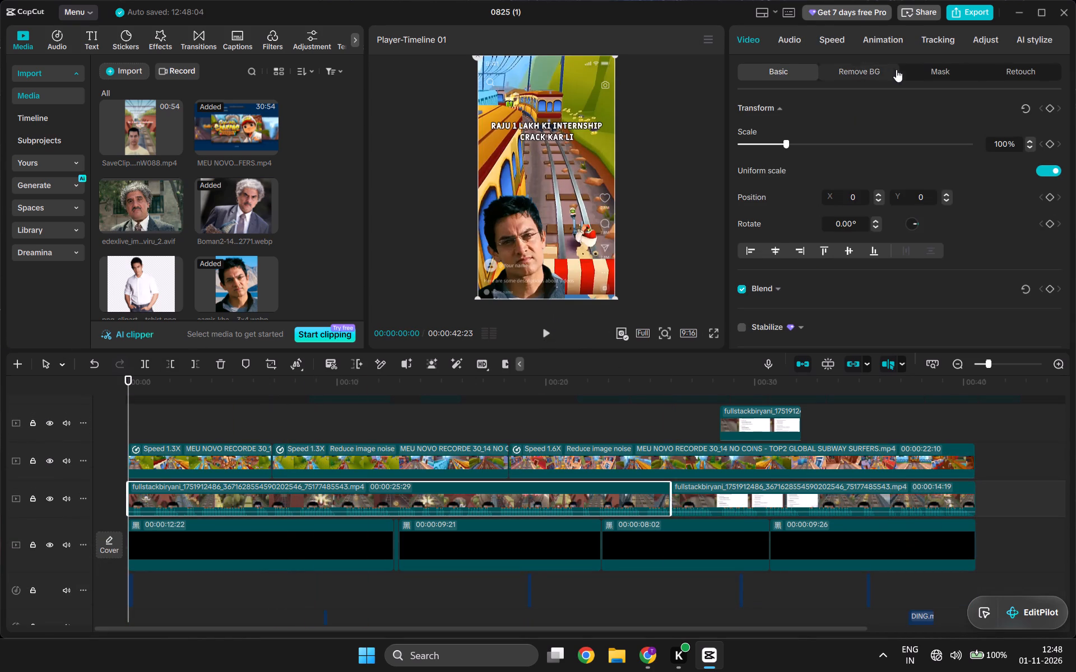
left_click(795, 36)
scroll(1062, 273, "down", 4)
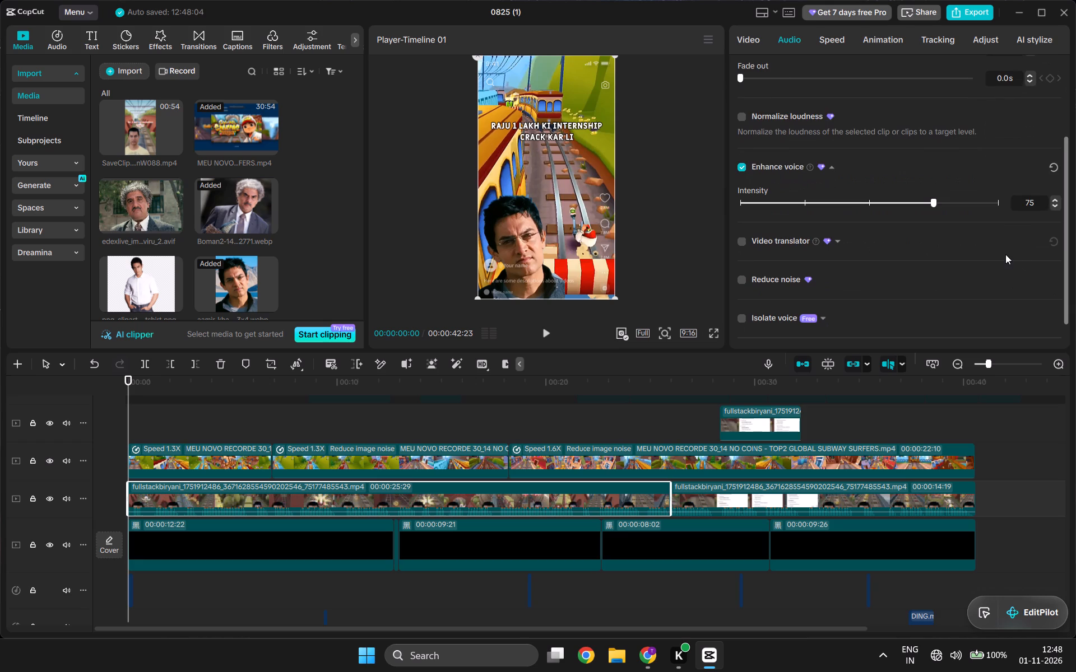
scroll(1005, 254, "down", 6)
scroll(914, 220, "up", 6)
left_click(819, 34)
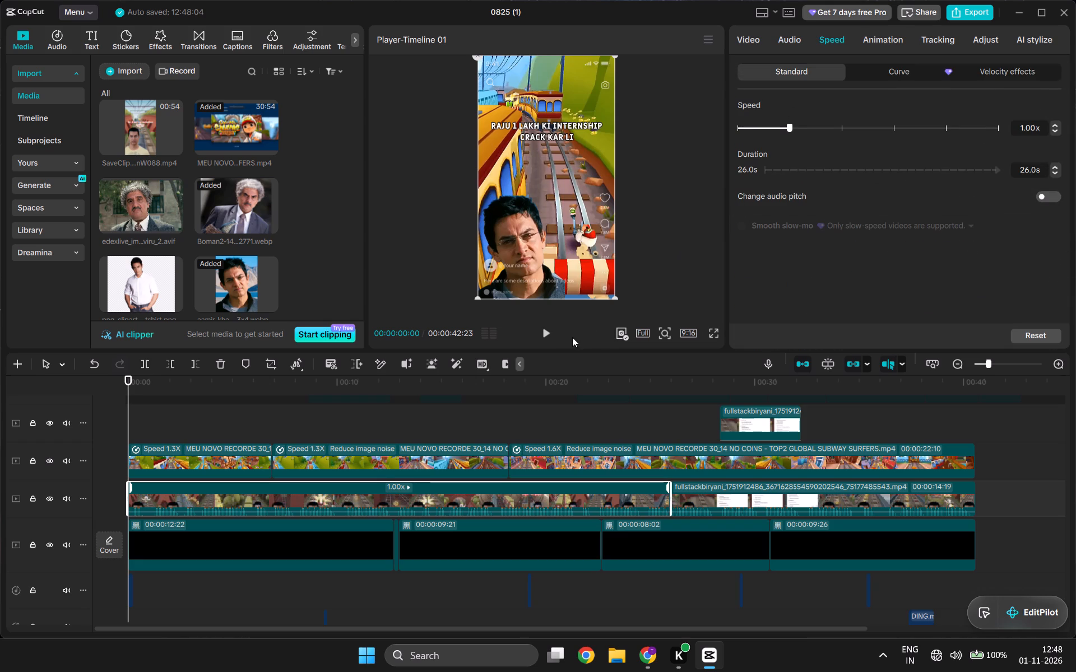
left_click(558, 334)
left_click(551, 332)
scroll(563, 349, "up", 5)
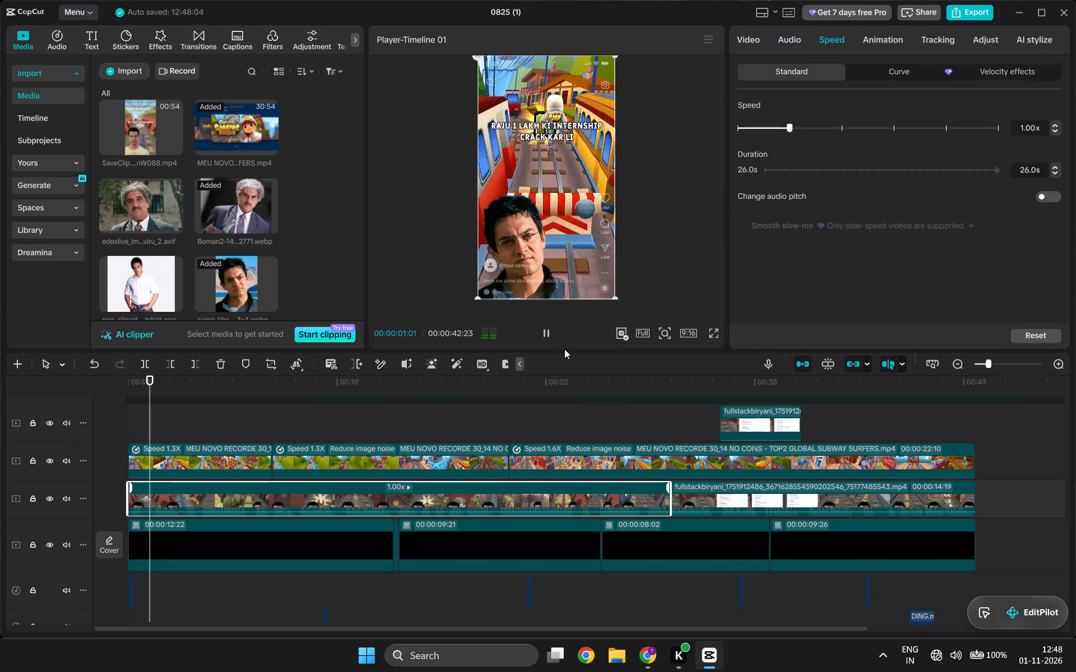
scroll(567, 401, "up", 10)
scroll(565, 398, "down", 6)
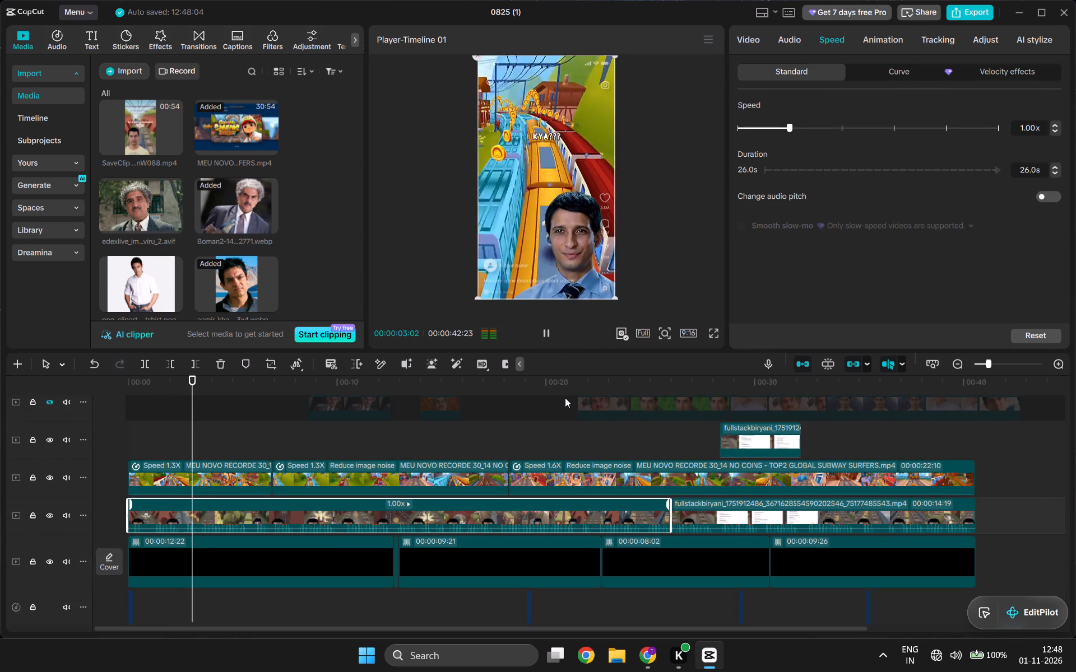
Turn on Enhance voice for the second reference video clip, which runs from about 26 seconds to the end.
left_click(782, 507)
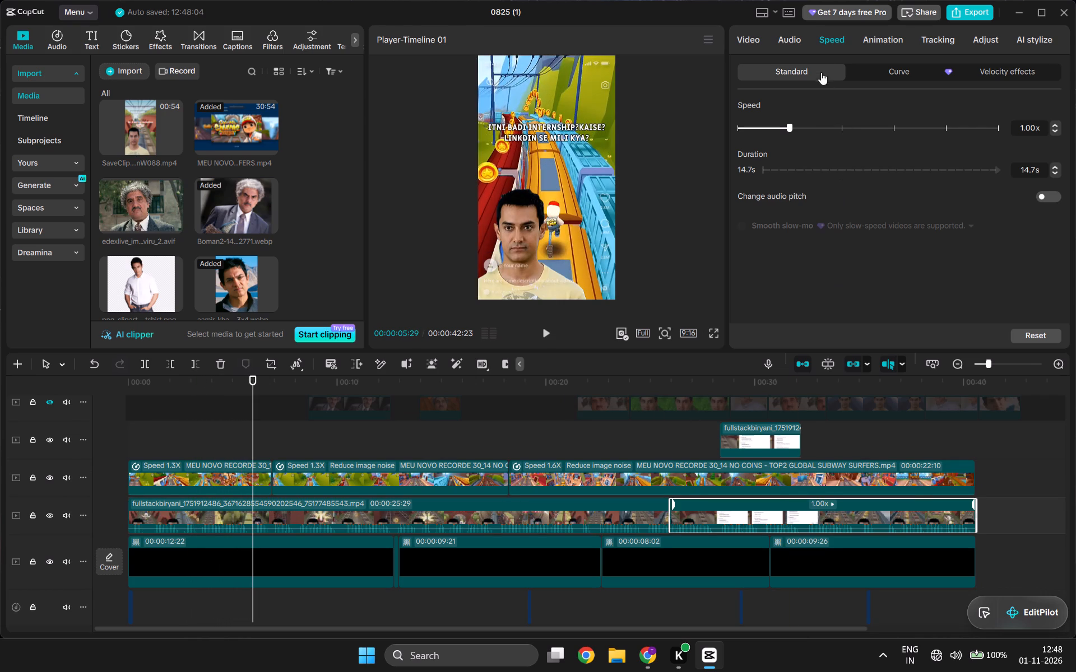
left_click(790, 41)
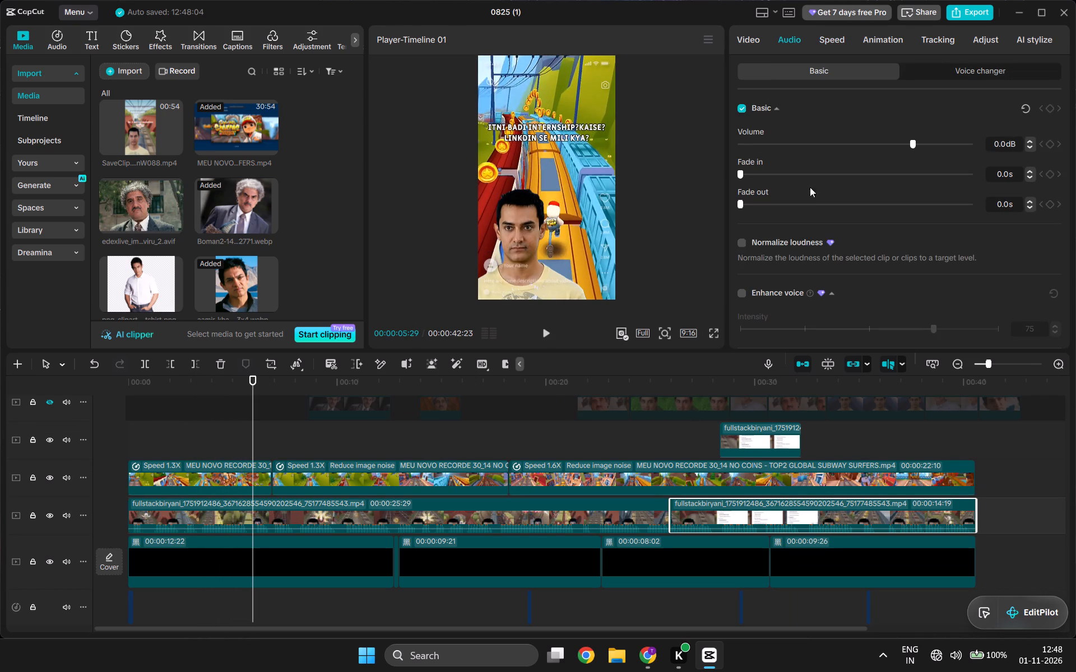
scroll(761, 251, "down", 1)
left_click(741, 241)
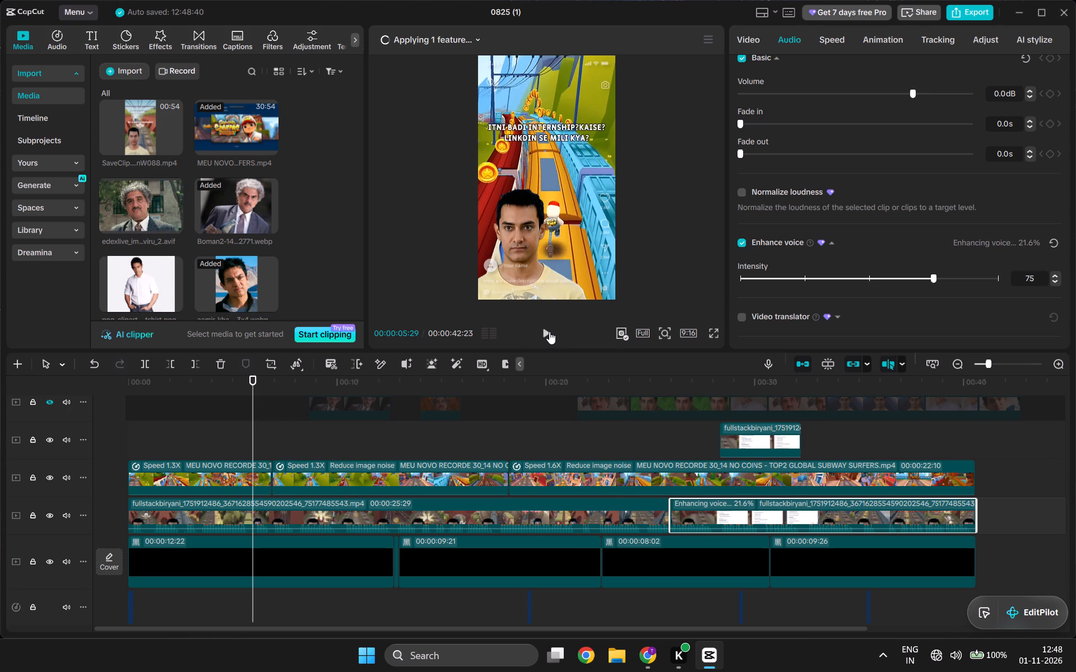
left_click_drag(579, 376, 433, 395)
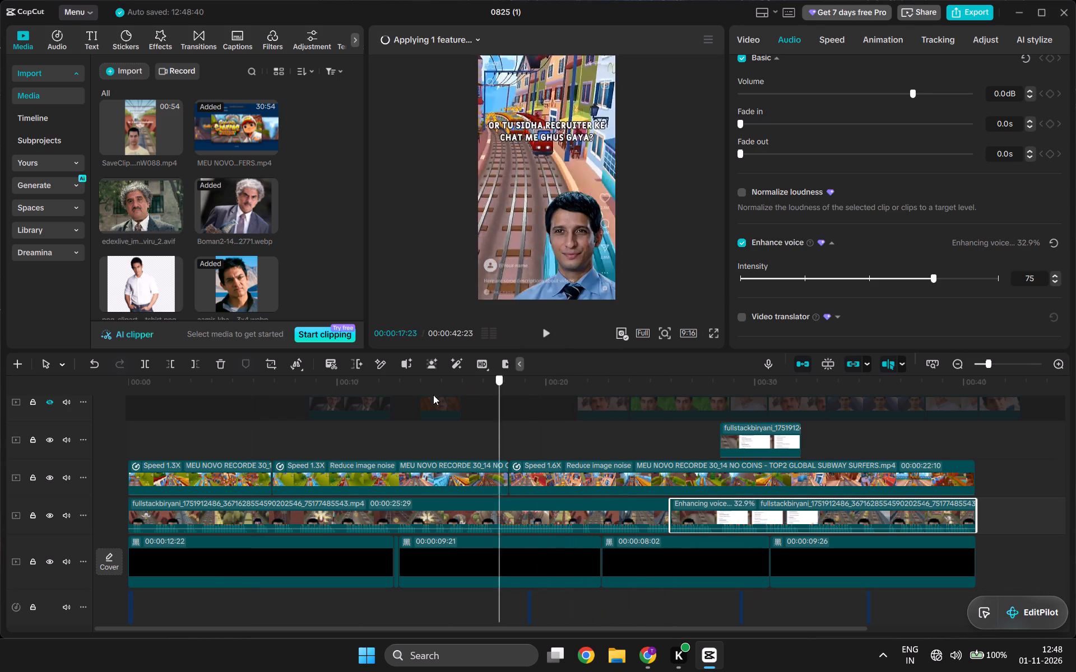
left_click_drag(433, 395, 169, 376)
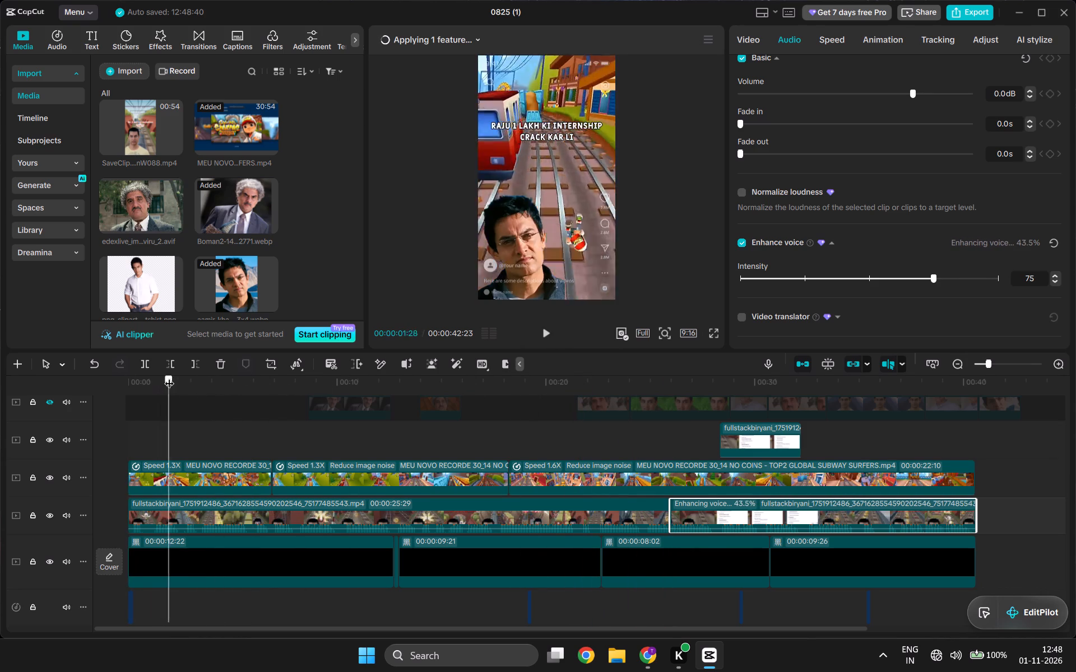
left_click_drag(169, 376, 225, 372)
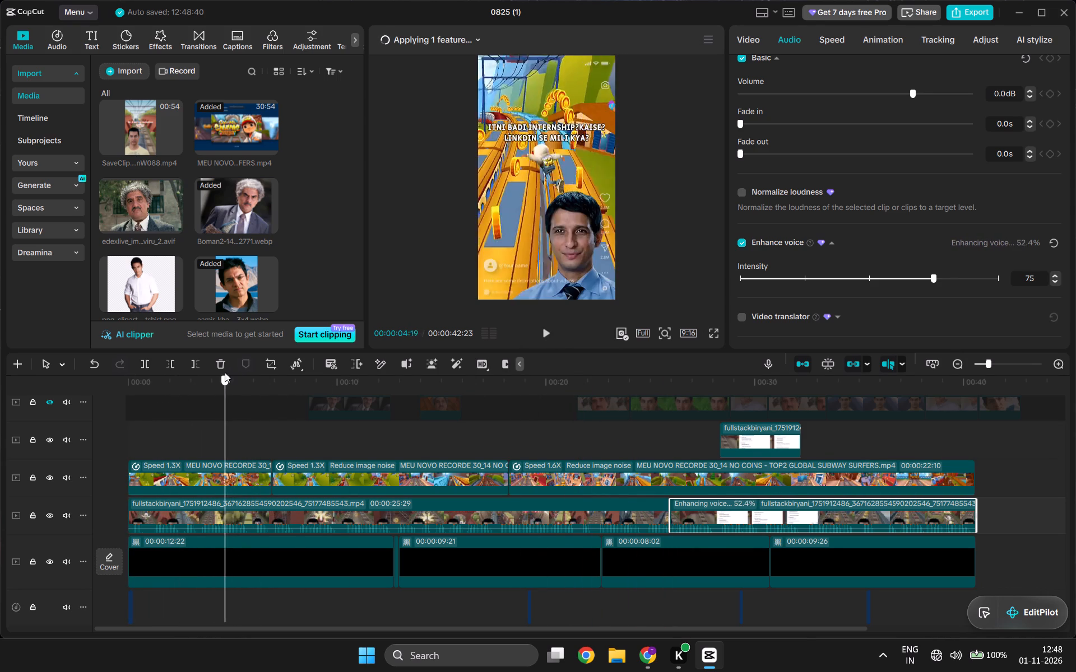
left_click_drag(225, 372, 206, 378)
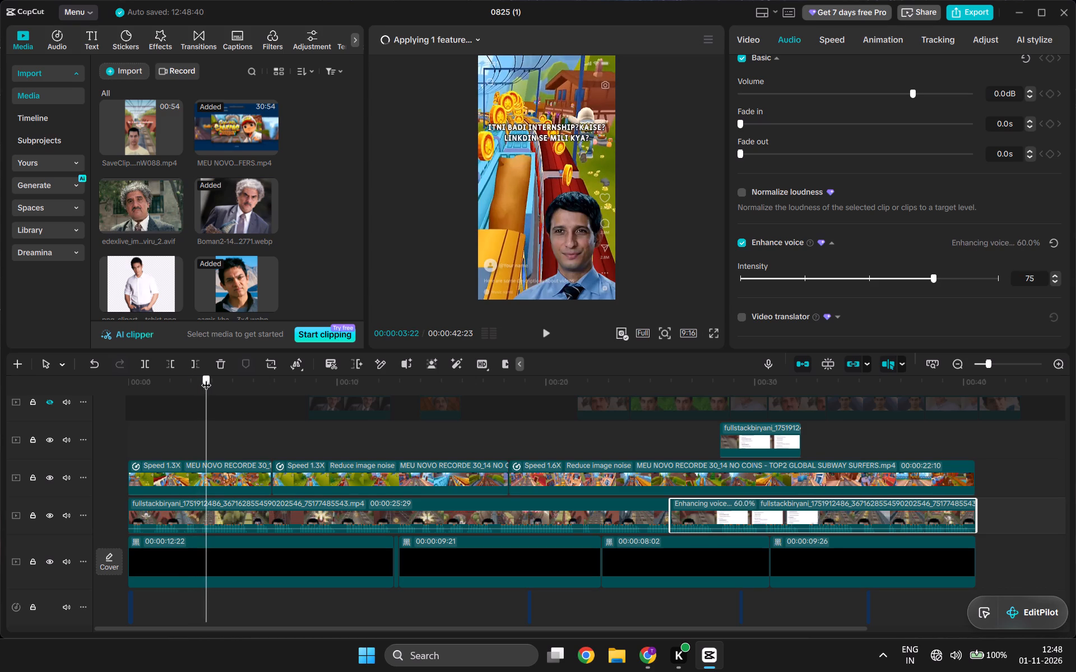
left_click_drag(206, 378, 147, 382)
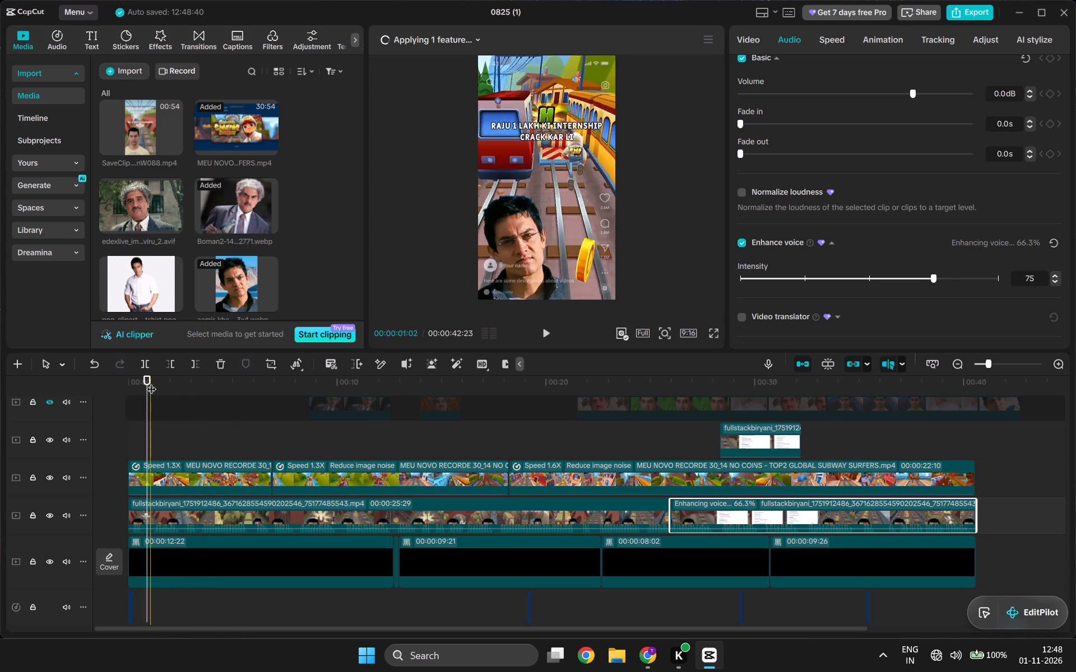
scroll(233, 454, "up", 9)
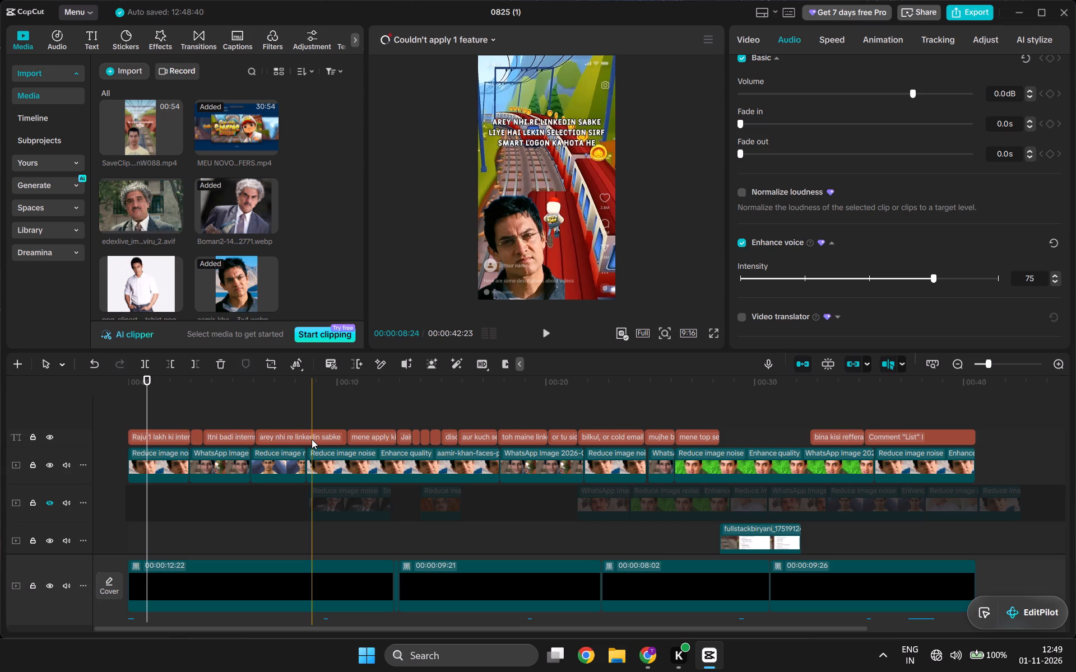
Open the Windows Wi-Fi network list to check the internet connection of the current network.
left_click(932, 655)
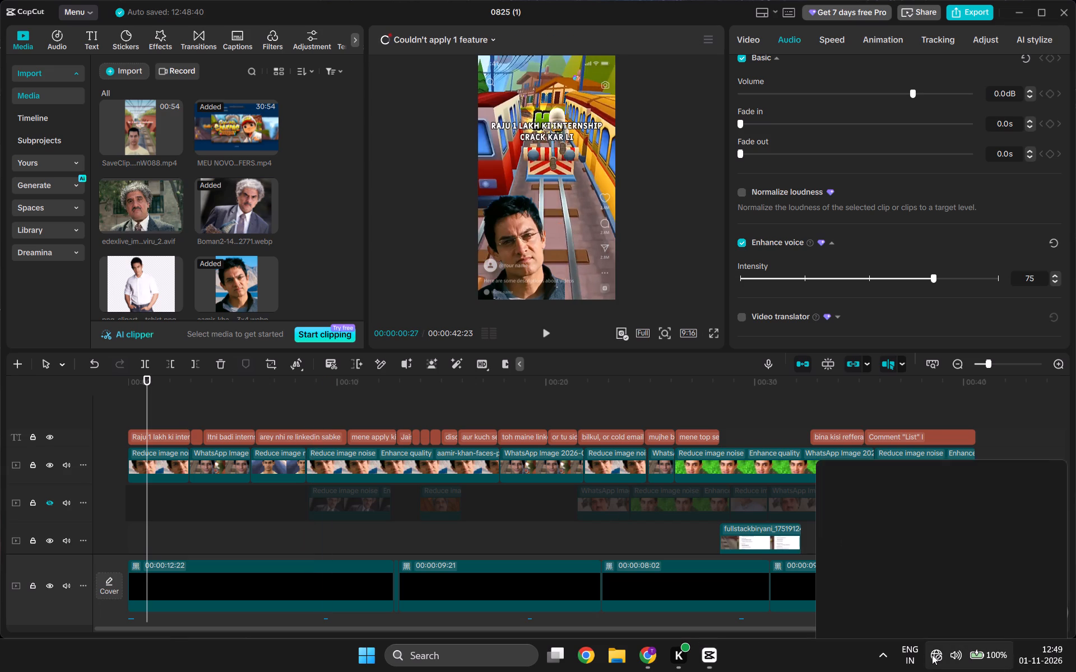
left_click(882, 397)
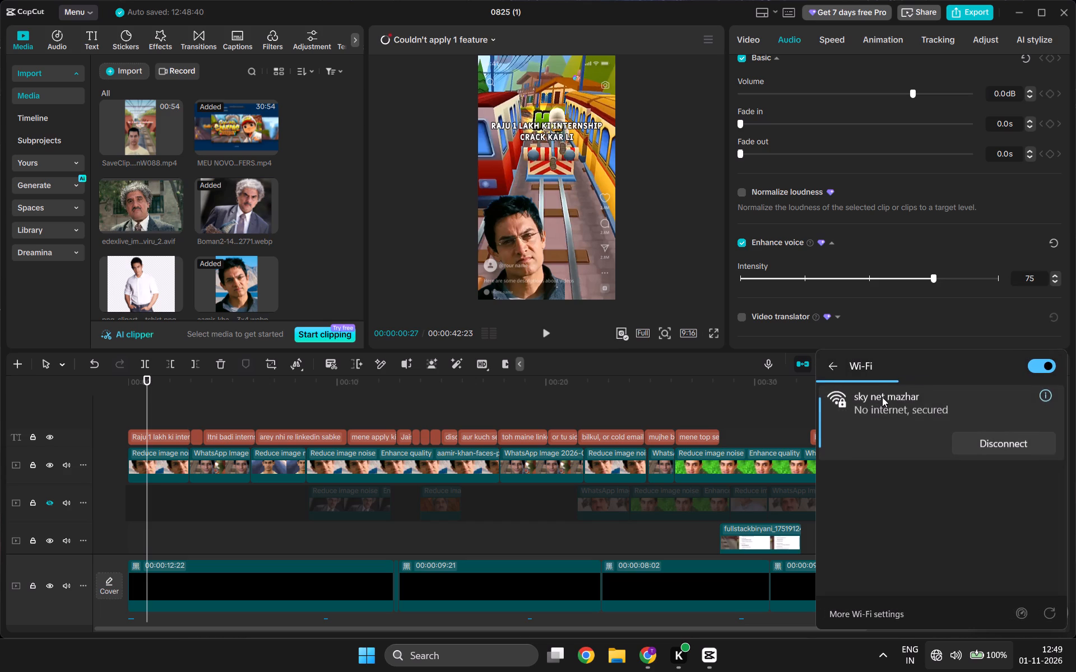
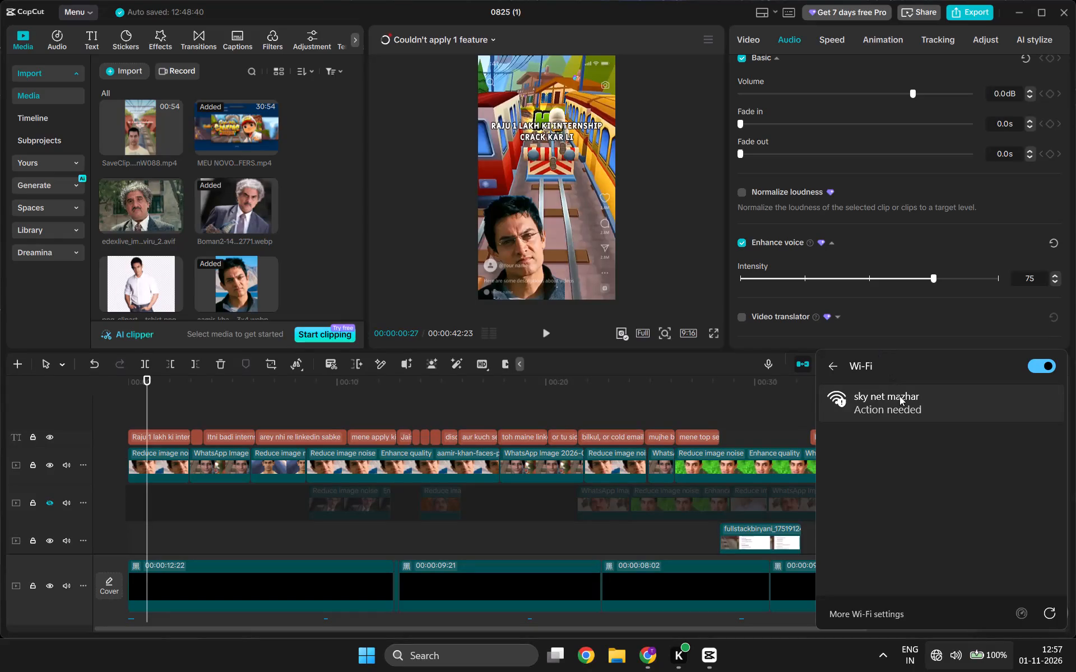
Open the browser sign-in page for the Wi-Fi network marked as needing action.
left_click(924, 431)
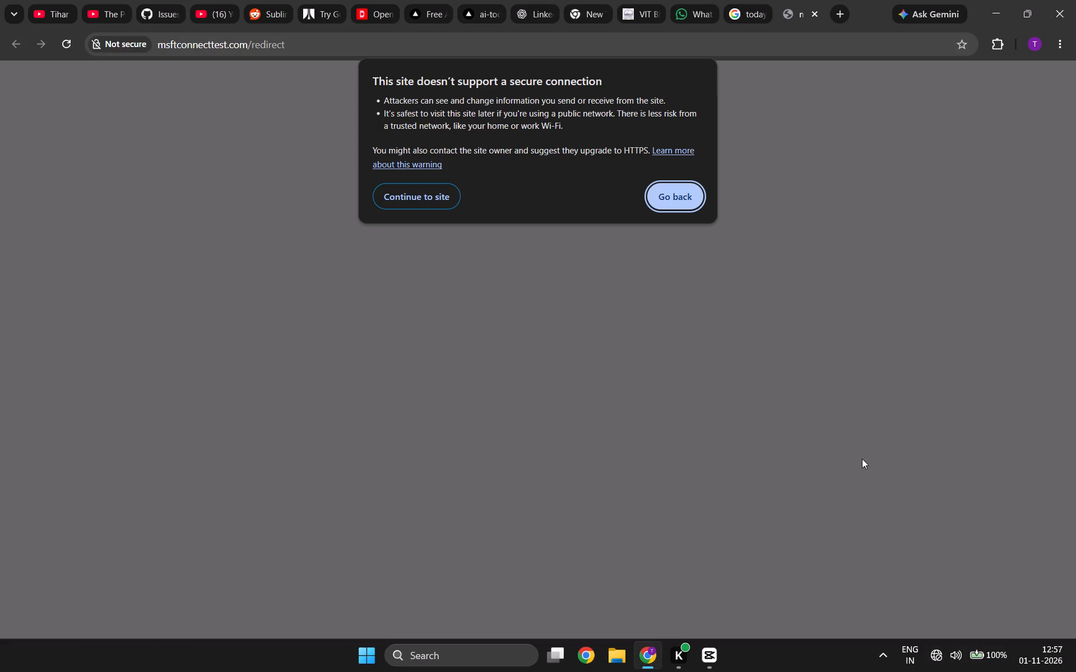
Open Task Manager and examine the performance graphs of the NVIDIA GPU.
right_click(791, 668)
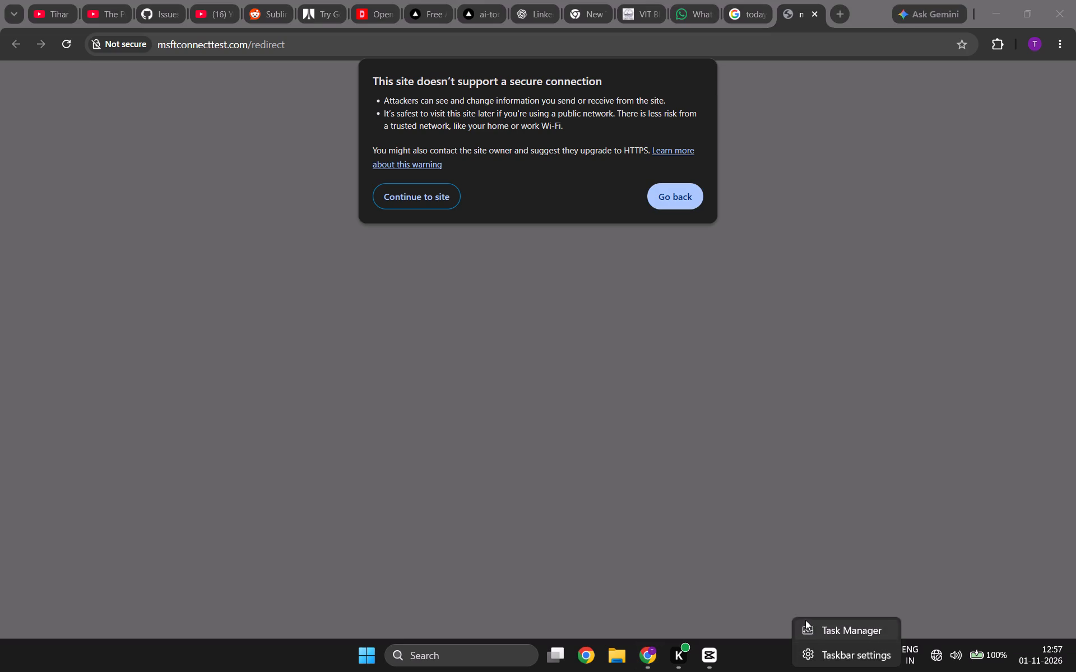
left_click(823, 629)
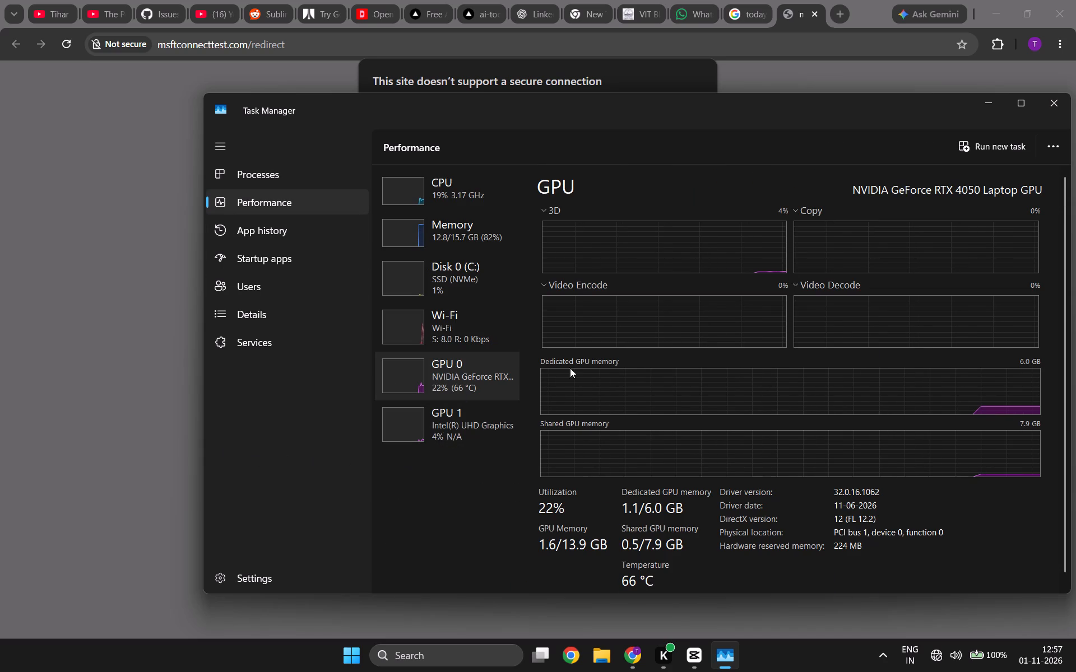
Return to CapCut and move the playhead to about 16 seconds, at the "aur kuch secret hiring platform" caption.
left_click(1007, 0)
left_click_drag(172, 387, 464, 409)
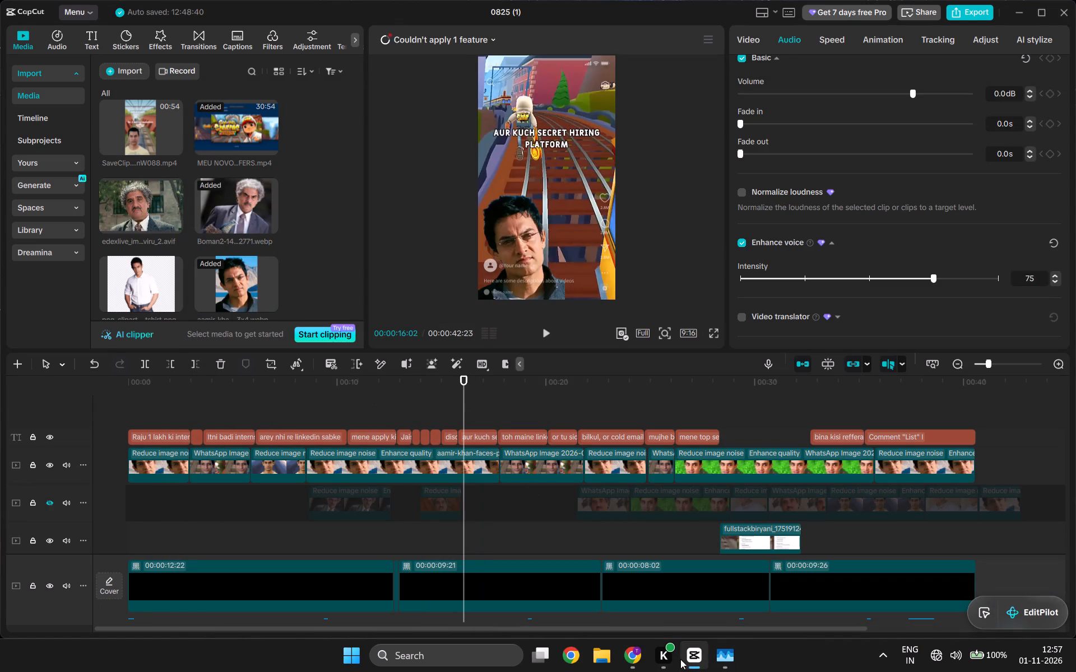
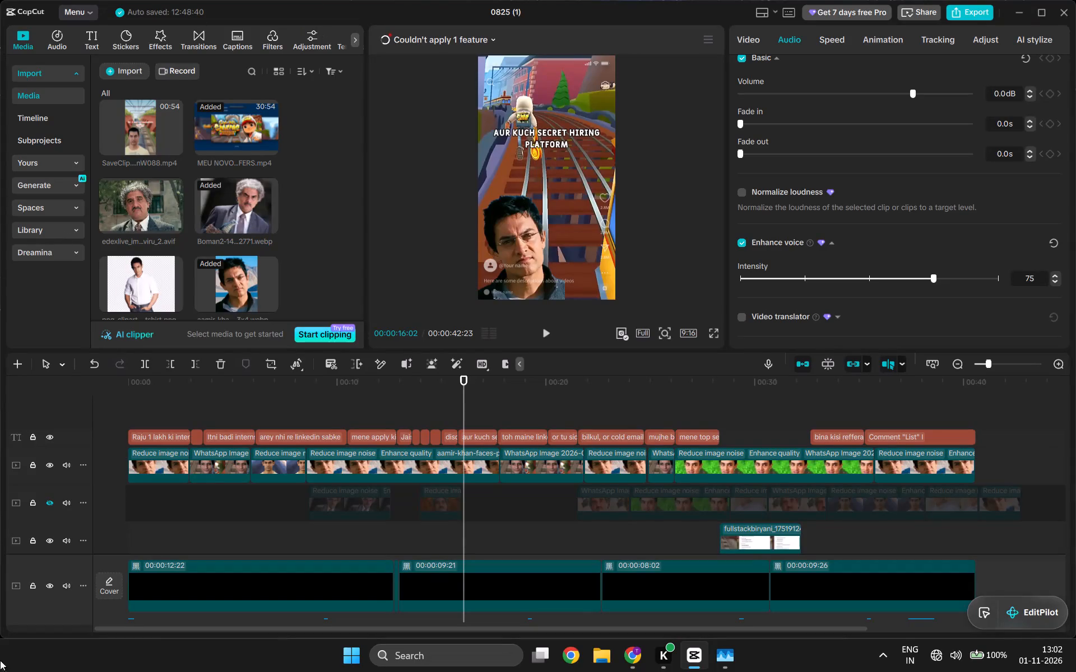
Close the 0825 (1) project window.
left_click(1062, 6)
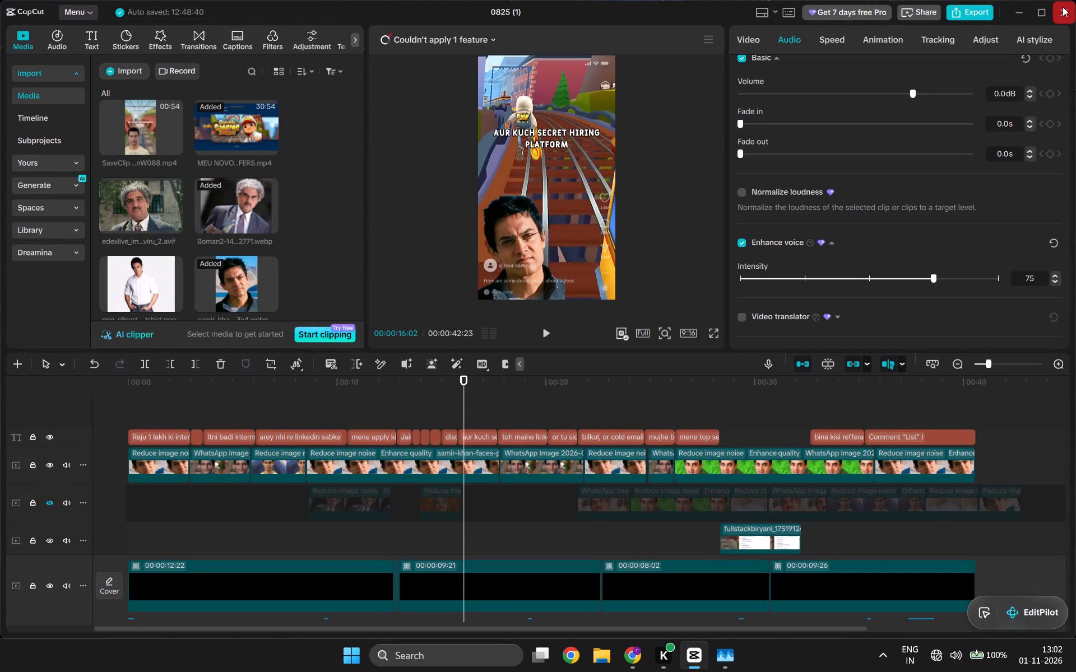
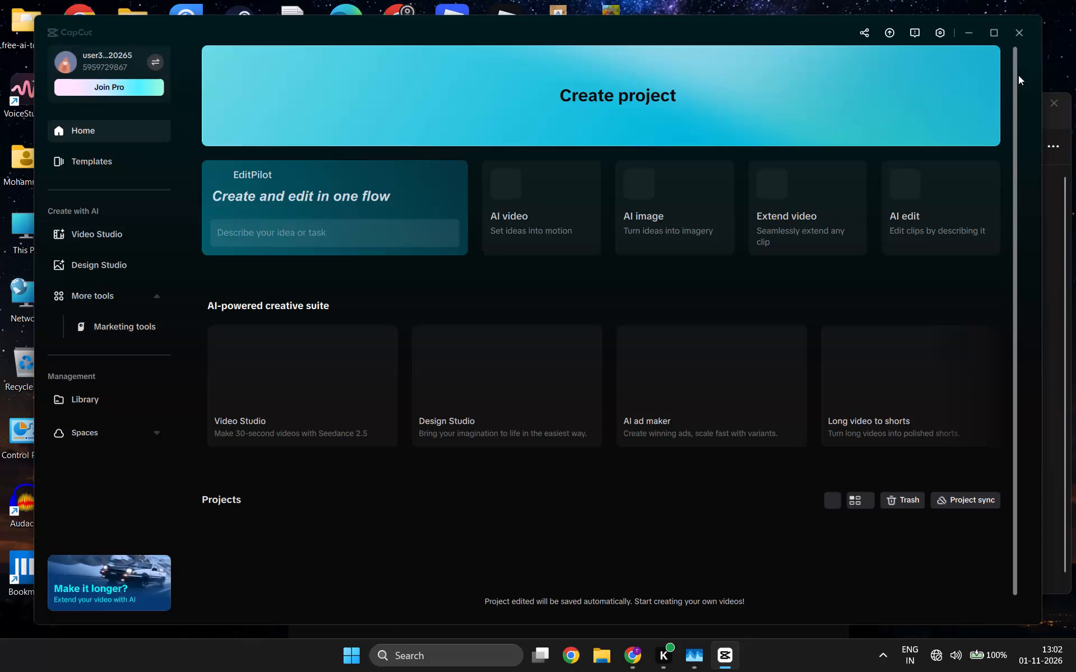
Close the CapCut home window to exit the application.
left_click(1022, 29)
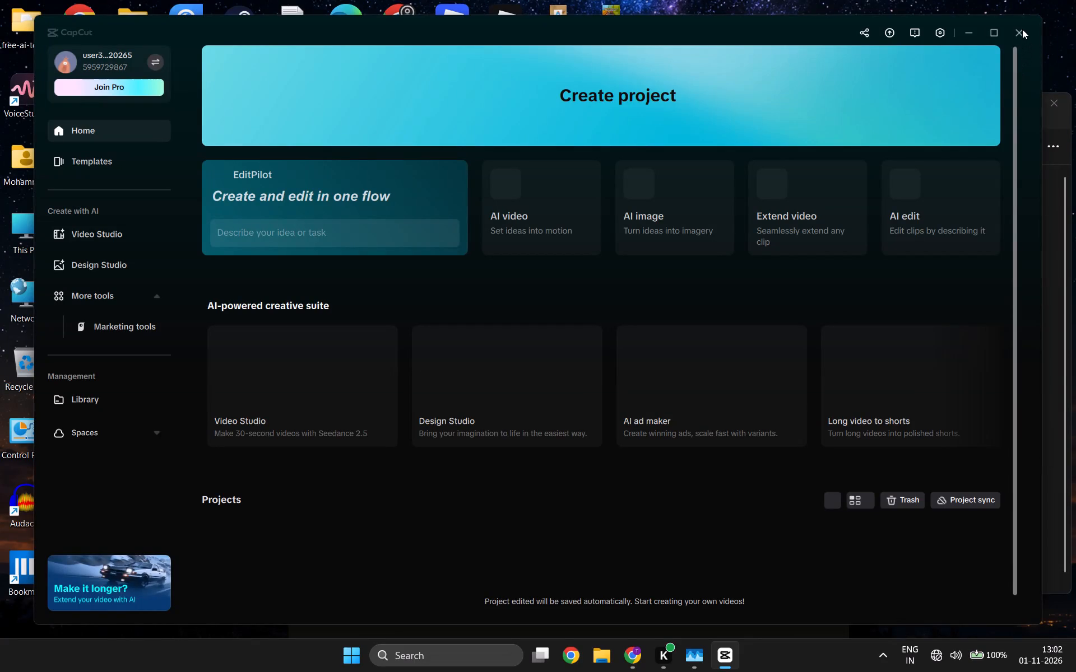